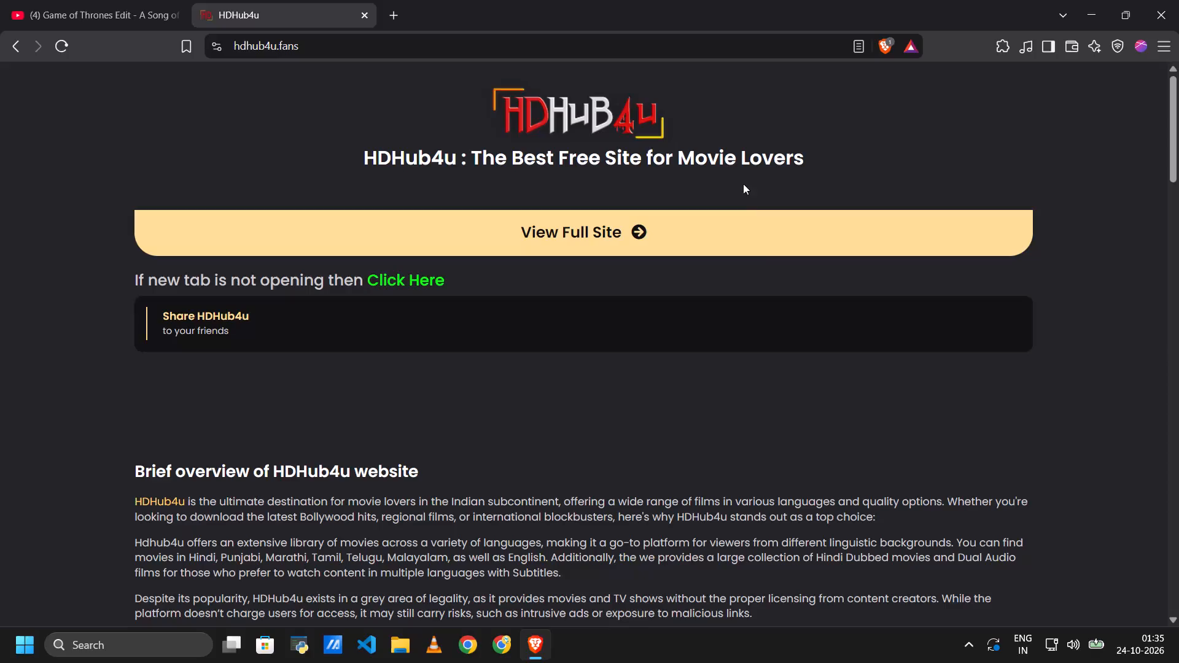
# Open a new blank browser tab.
pyautogui.click(392, 0)
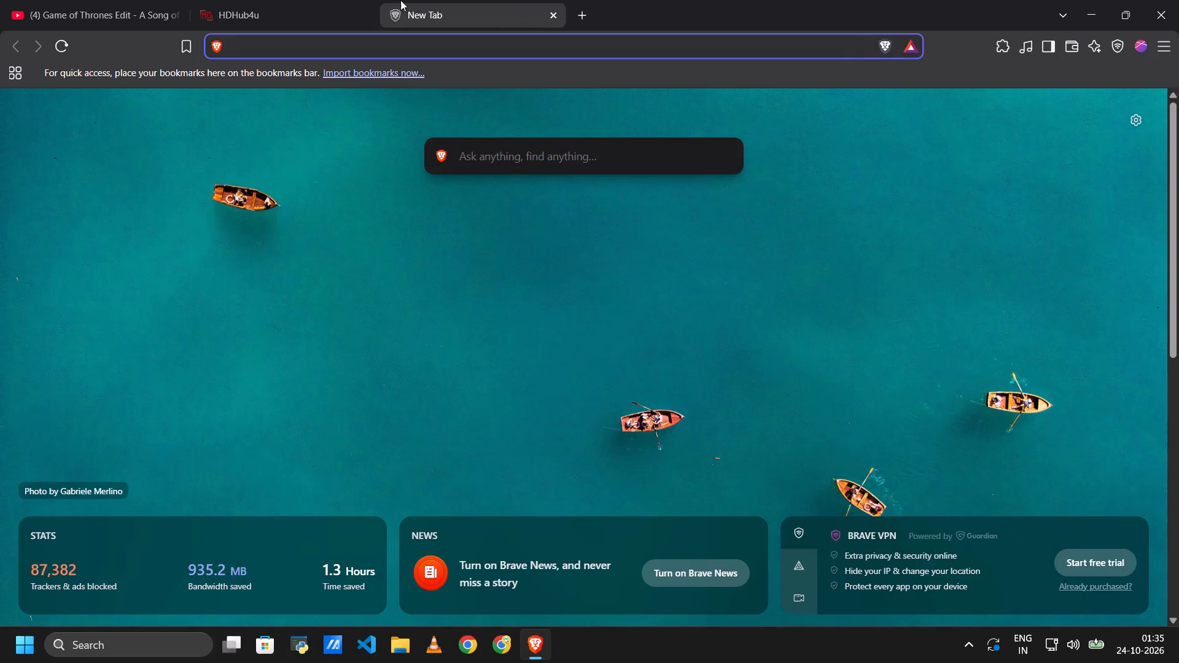
# Return to the HDHub4u landing page, view the full site, and open its 4K Movies section.
pyautogui.click(322, 0)
pyautogui.click(550, 96)
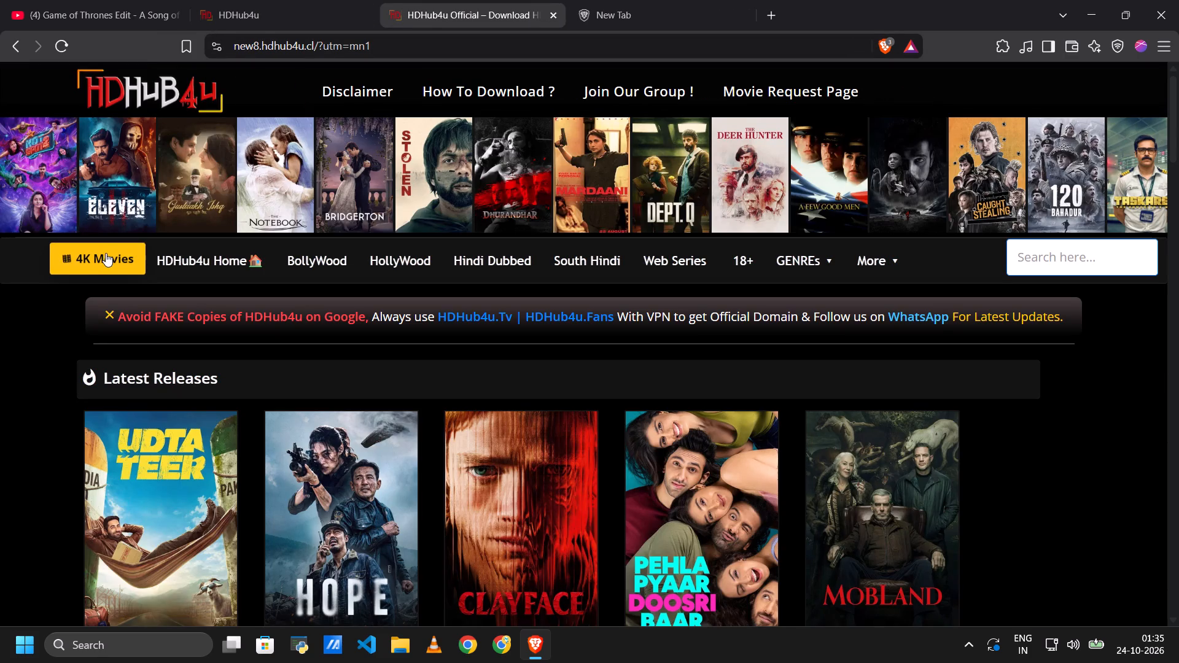
pyautogui.click(104, 257)
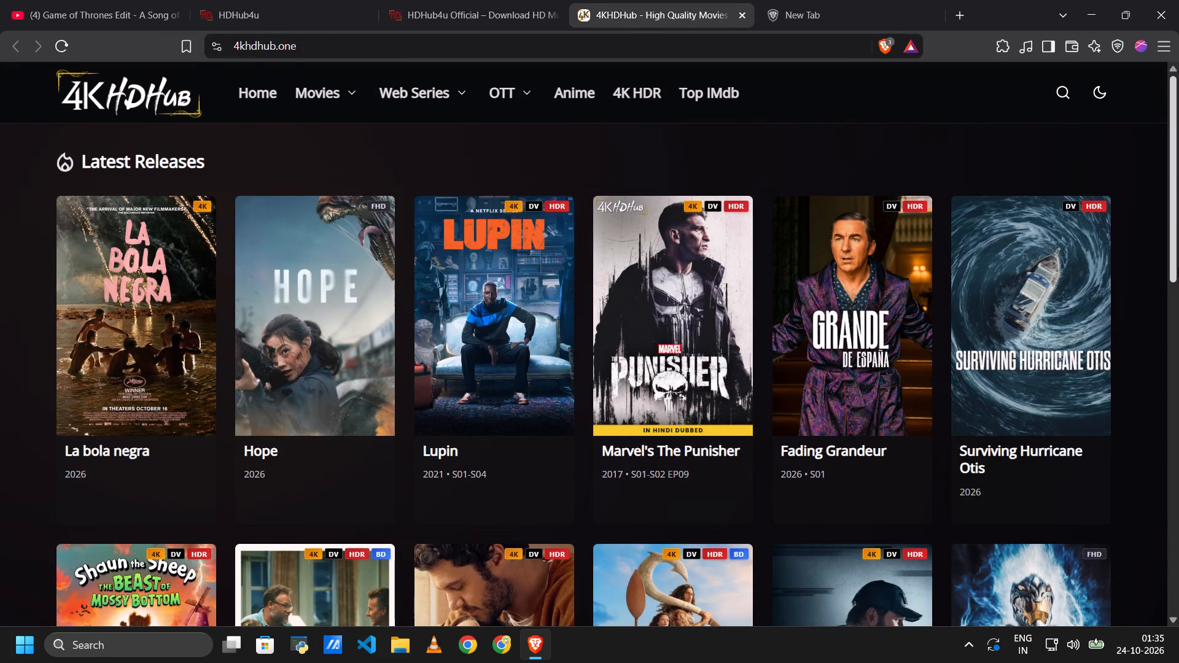
# Look through the Latest Releases posters on the 4KHDHub home page down to the page numbers and back up.
pyautogui.scroll(1, 0, 193)
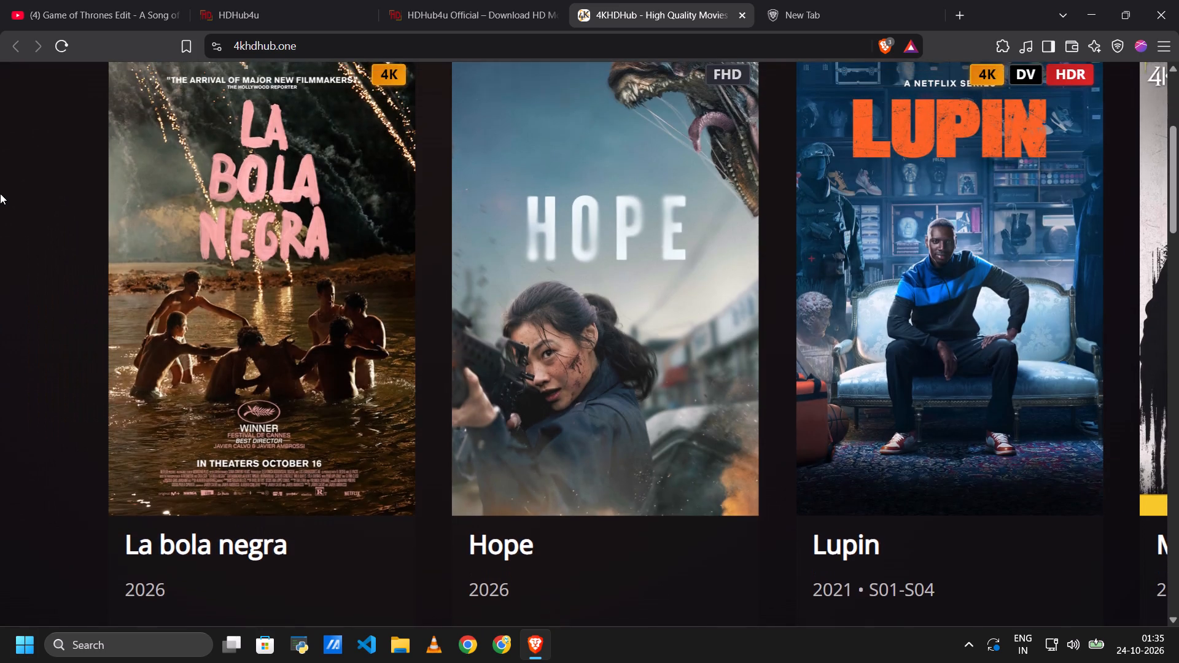
pyautogui.scroll(-2, 0, 193)
pyautogui.scroll(-1, 1172, 273)
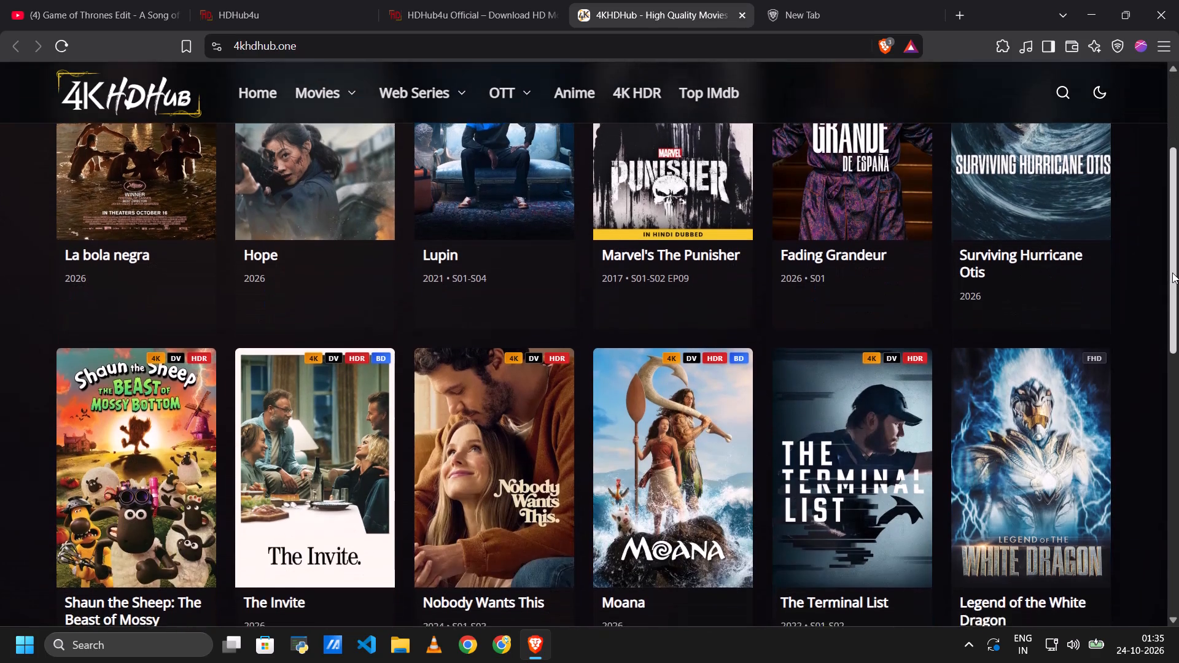
pyautogui.scroll(-2, 1172, 273)
pyautogui.scroll(1, 1172, 273)
pyautogui.scroll(-1, 1172, 273)
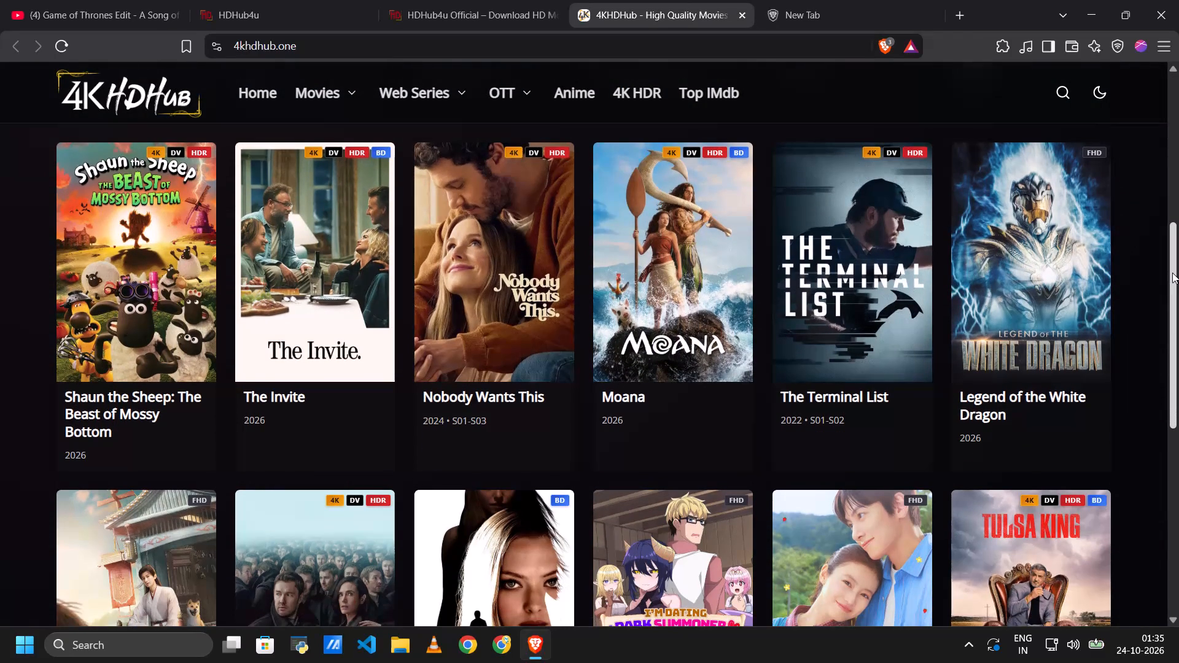
pyautogui.scroll(-5, 1172, 273)
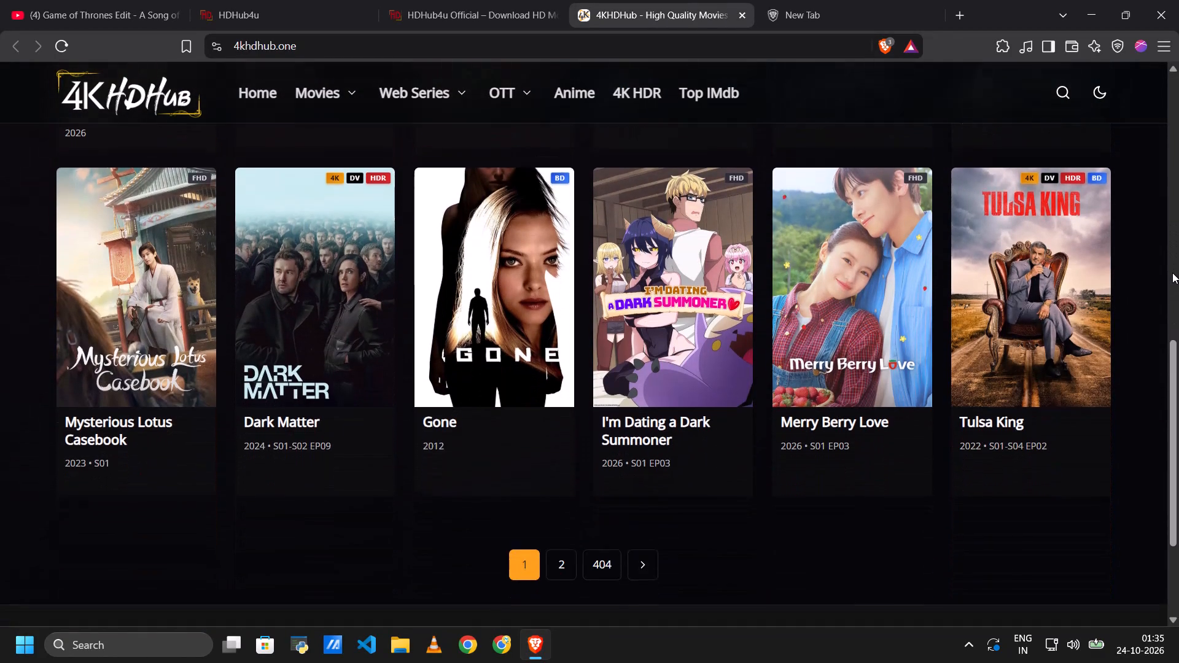
pyautogui.scroll(-2, 1172, 273)
pyautogui.scroll(2, 1172, 273)
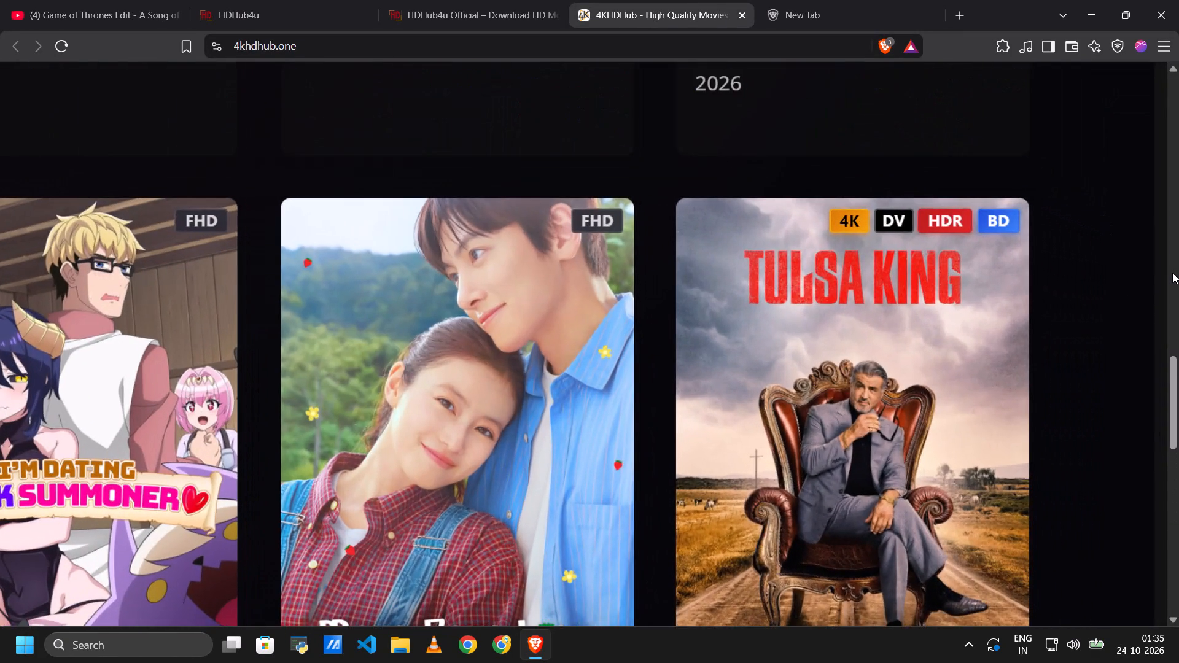
pyautogui.scroll(-1, 1172, 273)
pyautogui.scroll(2, 564, 296)
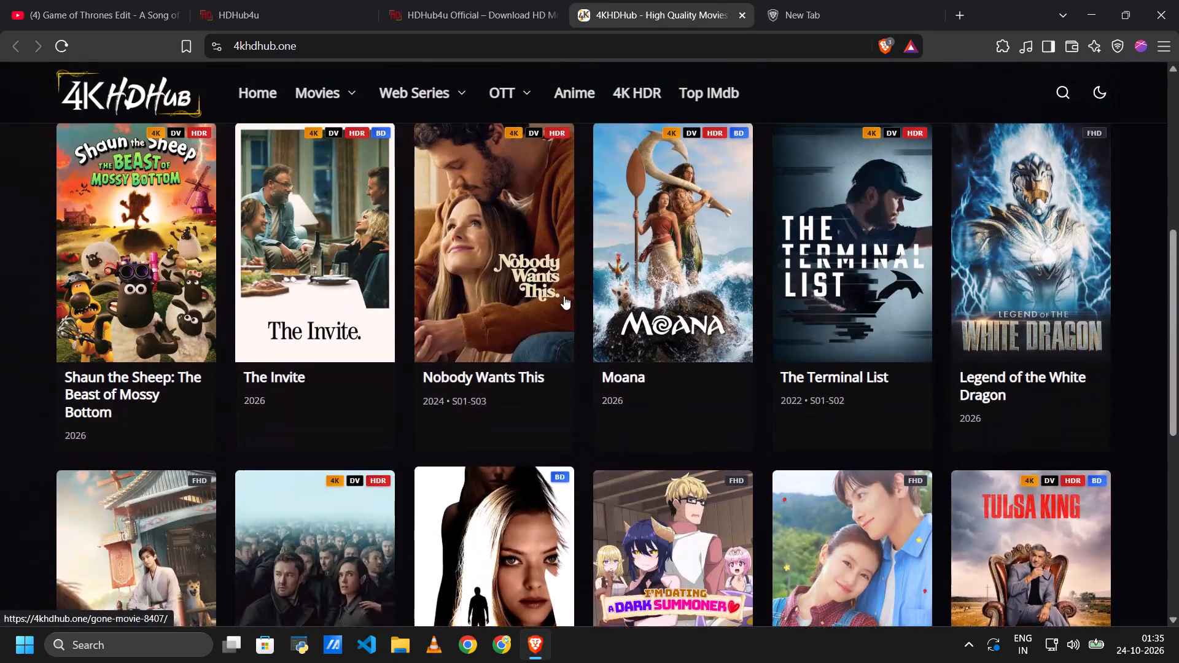
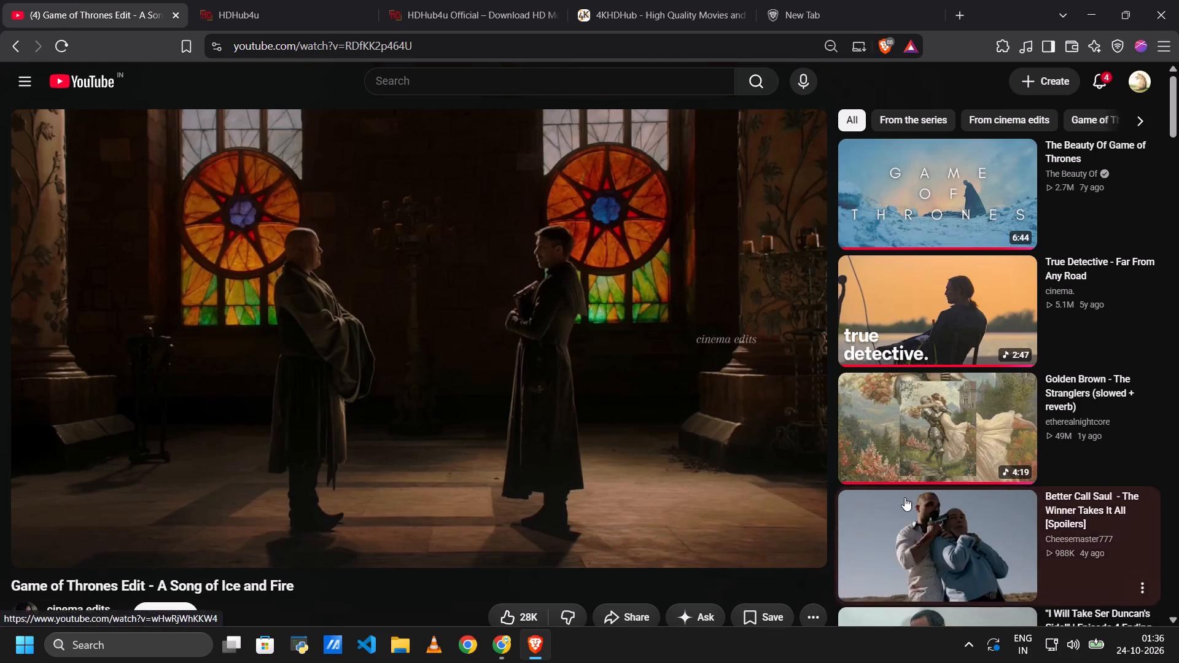
# Look through the recommended YouTube videos and comments, and open the video "The Beauty Of Game of Thrones".
pyautogui.scroll(-2, 905, 497)
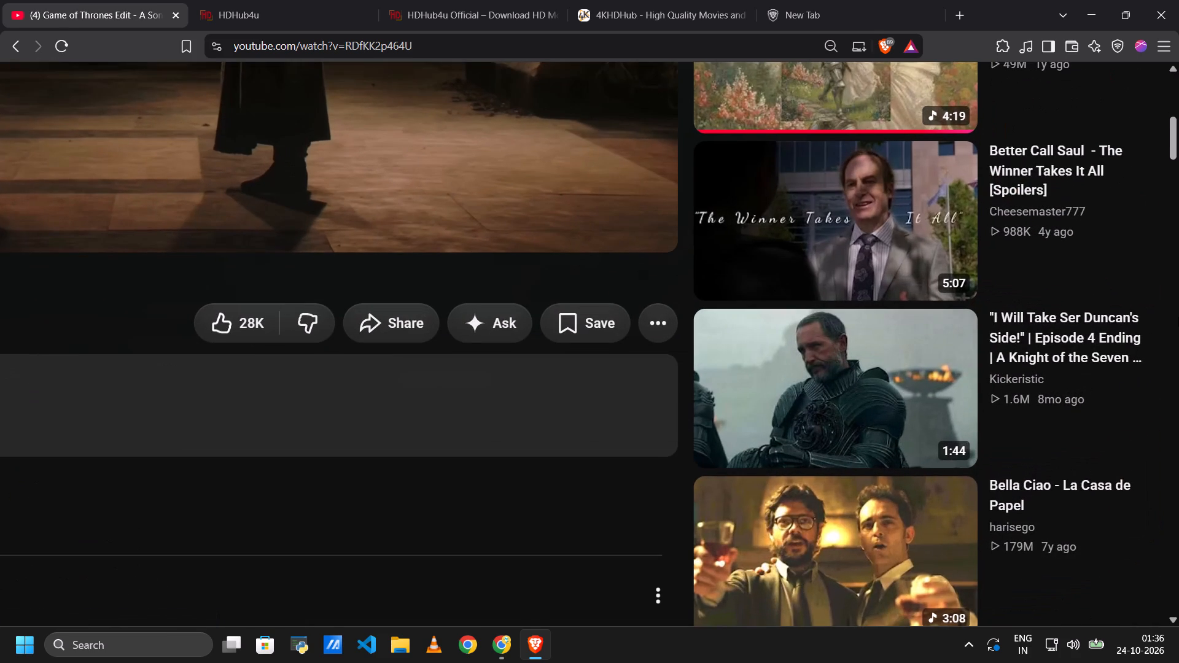
pyautogui.scroll(-4, 1178, 317)
pyautogui.scroll(-3, 1137, 204)
pyautogui.scroll(-2, 1178, 349)
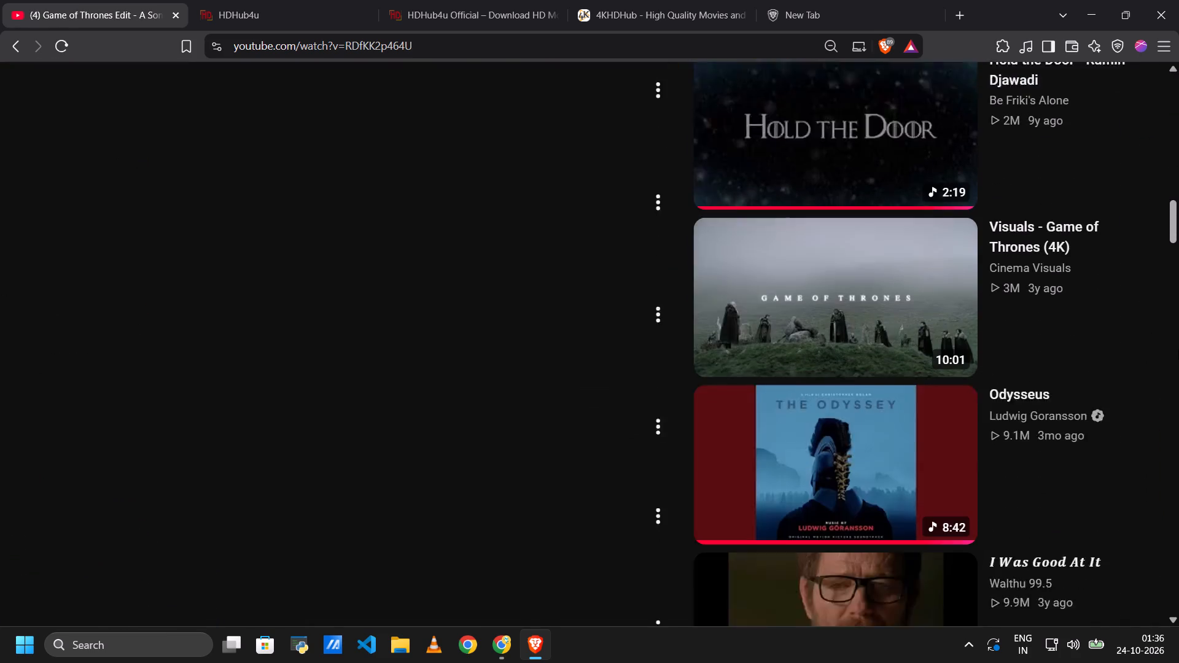
pyautogui.scroll(-2, 1178, 349)
pyautogui.hscroll(-1, 1178, 349)
pyautogui.scroll(2, 1178, 349)
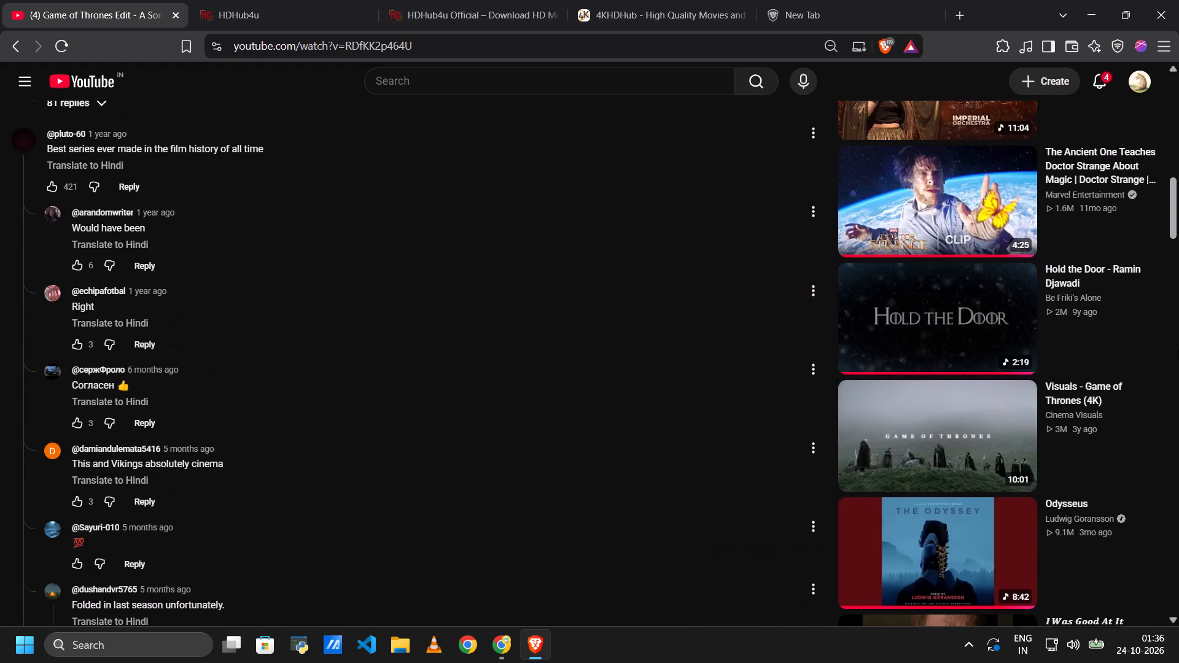
pyautogui.scroll(11, 1178, 349)
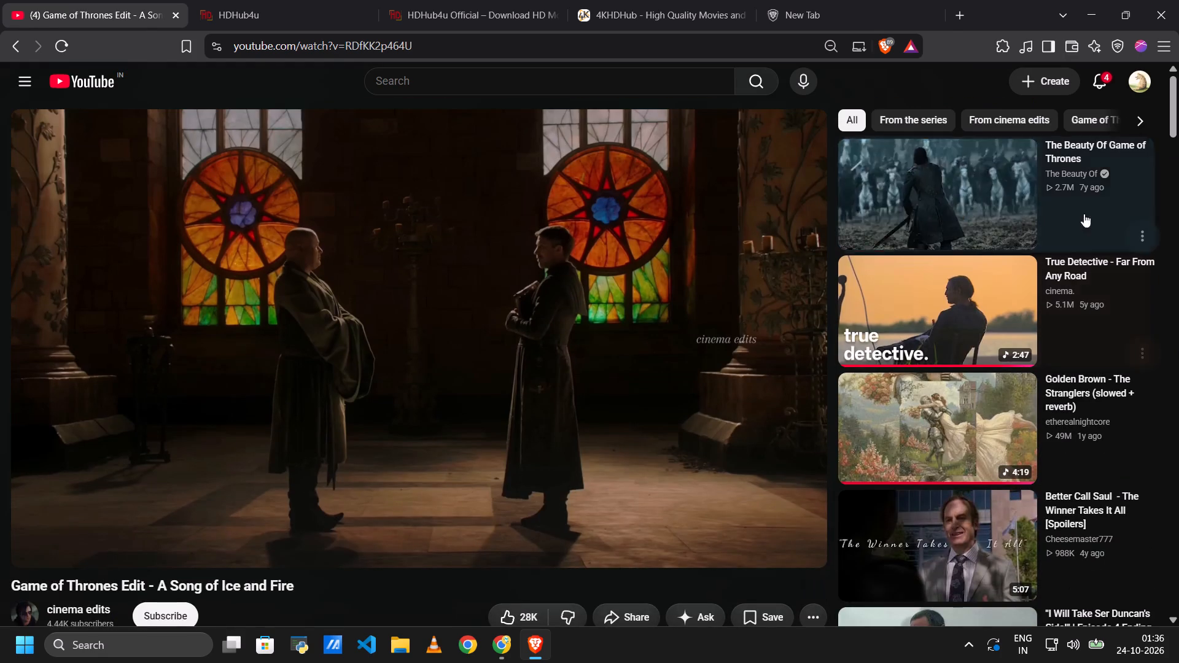
pyautogui.click(1083, 144)
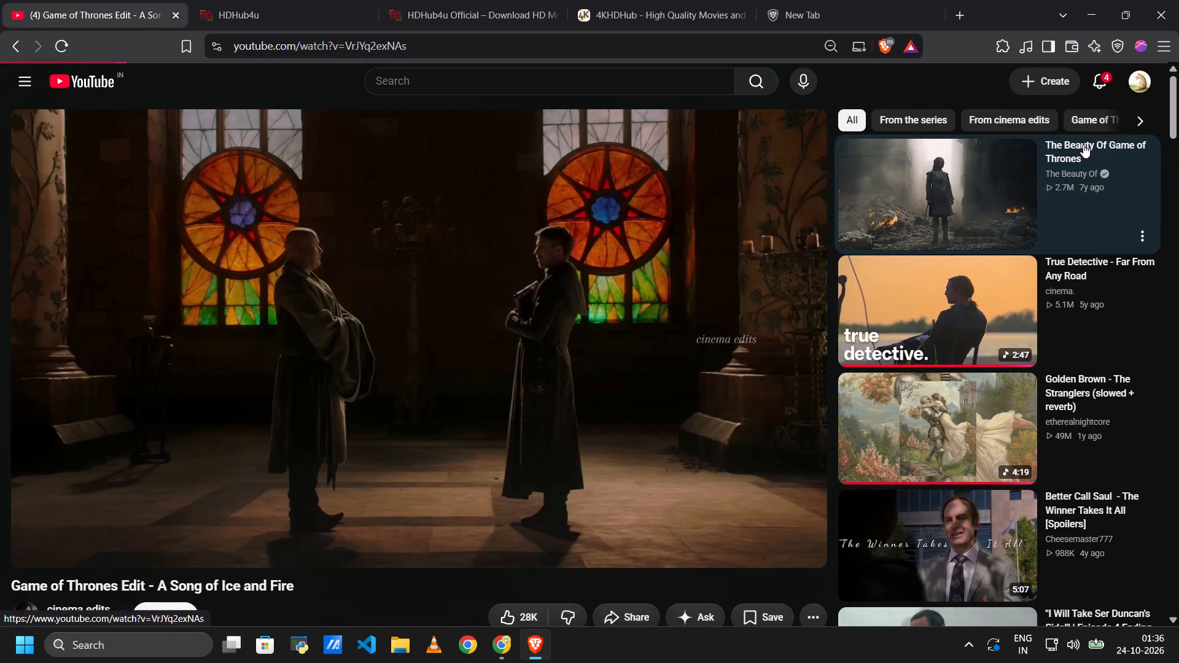
# Switch to WorldQuant BRAIN in Google Chrome and add a space at the end of the Simulation 1 alpha expression.
pyautogui.click(501, 634)
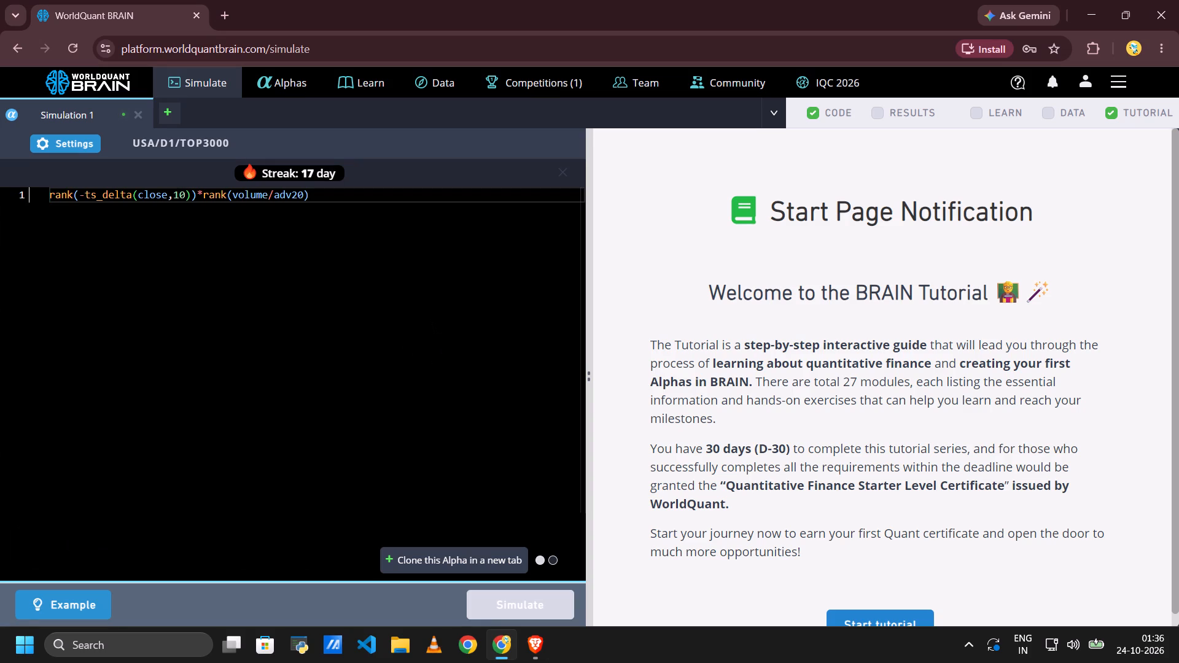
pyautogui.click(349, 206)
pyautogui.press('space')
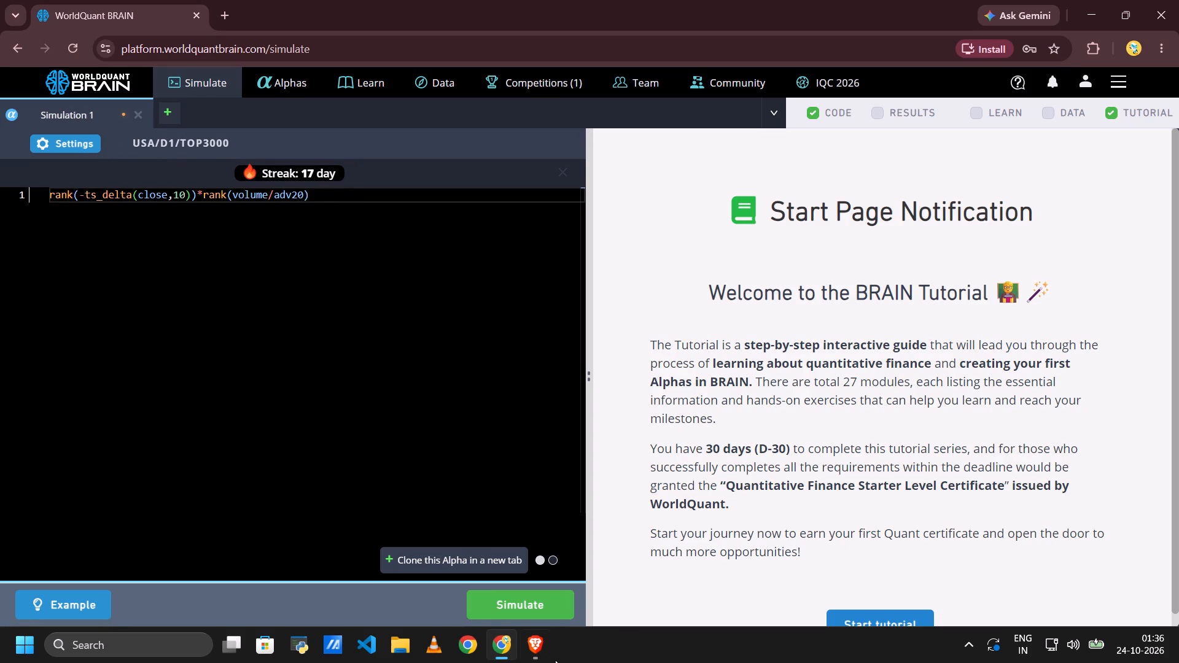
# Check the Game of Thrones video playing in Brave and return to WorldQuant BRAIN in Chrome.
pyautogui.moveTo(517, 653); pyautogui.dragTo(526, 654)
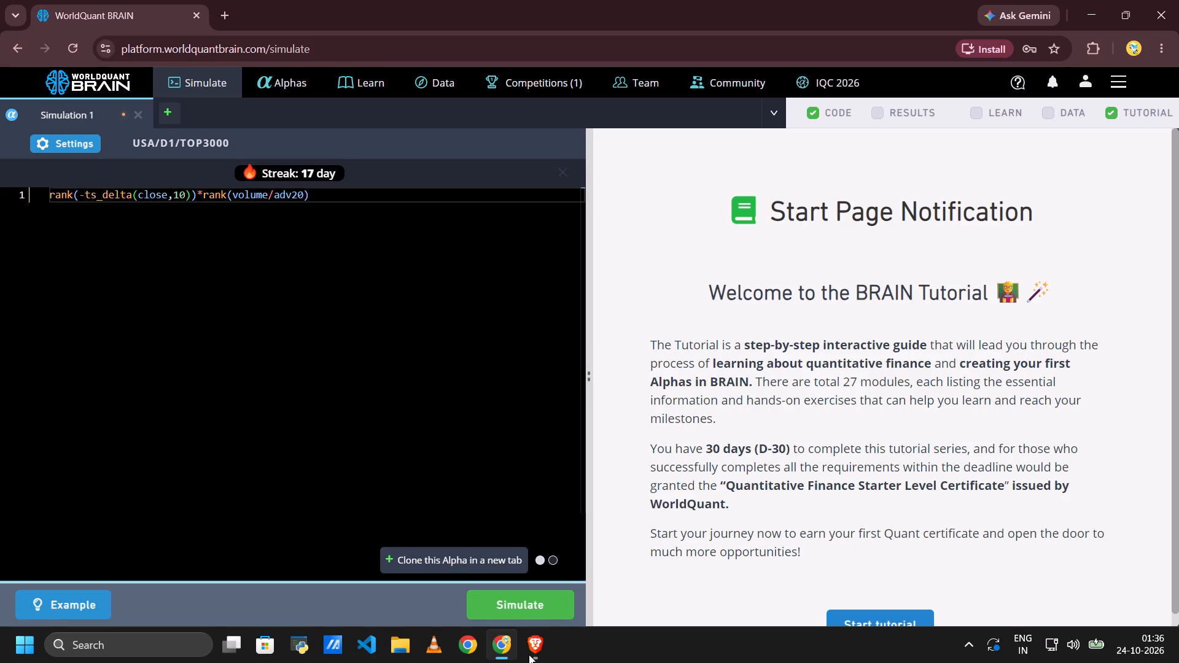
pyautogui.click(529, 654)
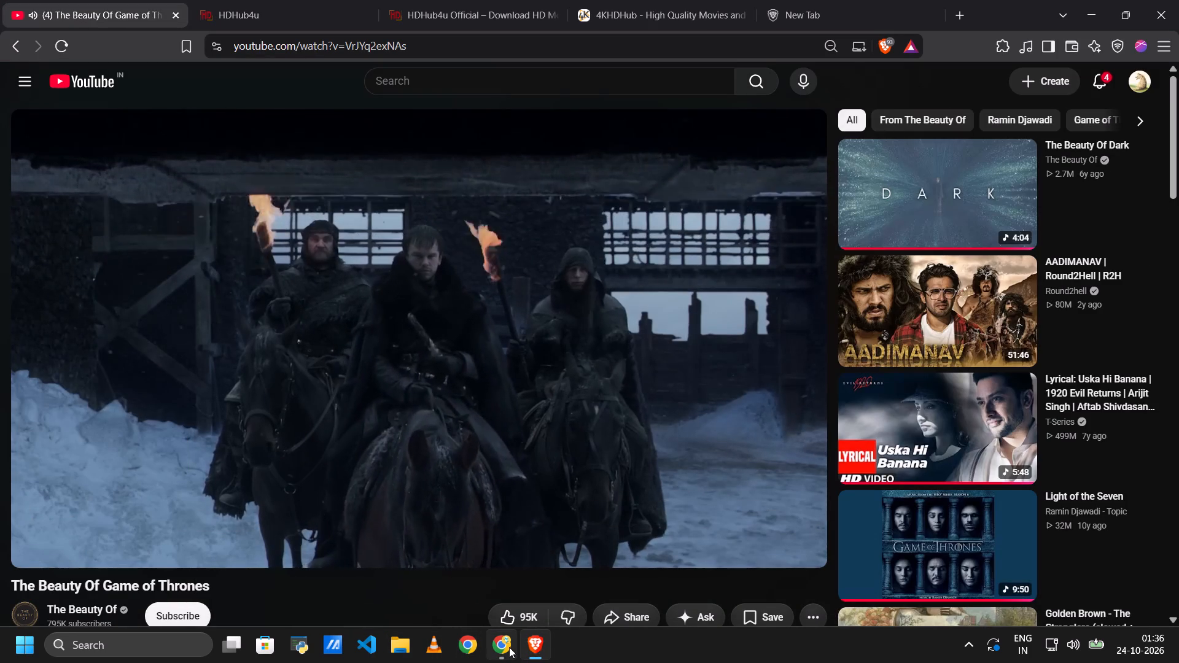
pyautogui.click(509, 647)
# Highlight the whole alpha expression, clear the selection, and delete the trailing space at its end.
pyautogui.moveTo(324, 203); pyautogui.dragTo(37, 204)
pyautogui.moveTo(338, 198); pyautogui.dragTo(39, 196)
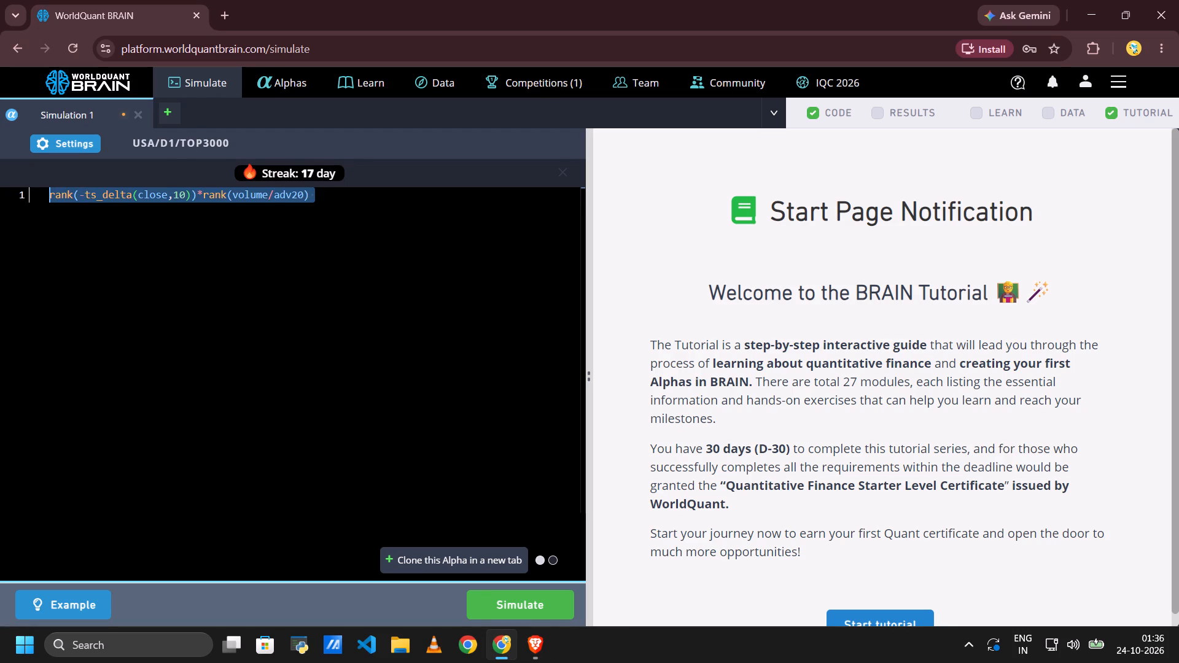
pyautogui.click(356, 200)
pyautogui.press('BackSpace')
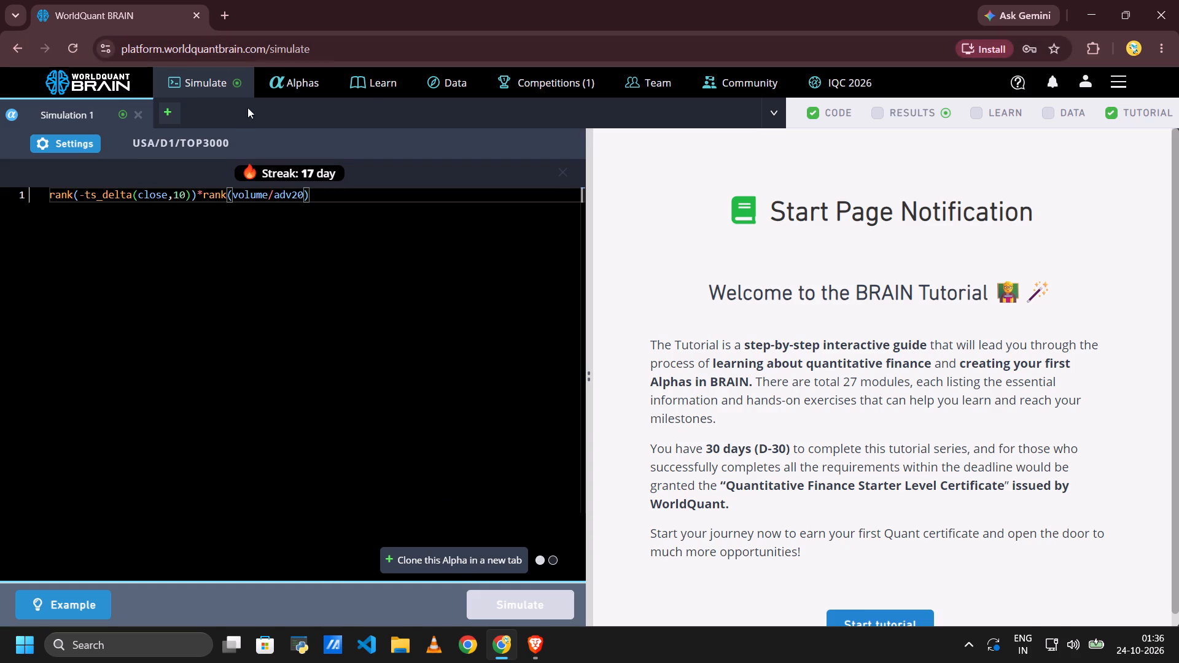
# Go from the Challenge - India leaderboard to the Simulate page in the second WorldQuant BRAIN tab.
pyautogui.moveTo(582, 123); pyautogui.dragTo(657, 0)
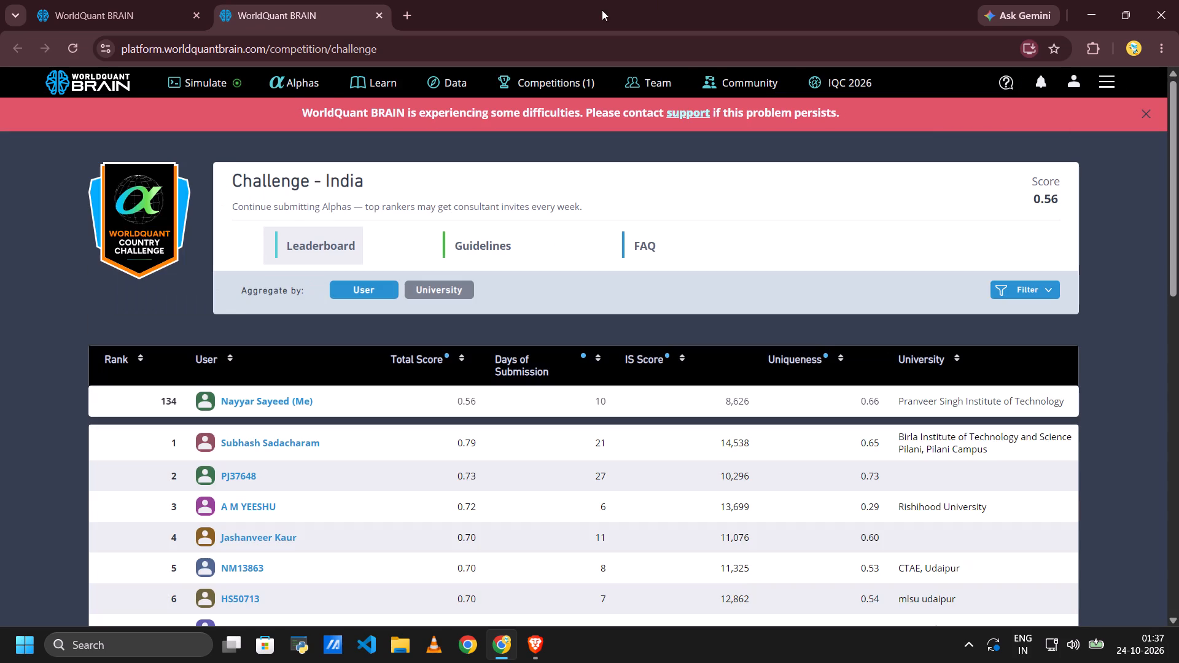
pyautogui.click(209, 85)
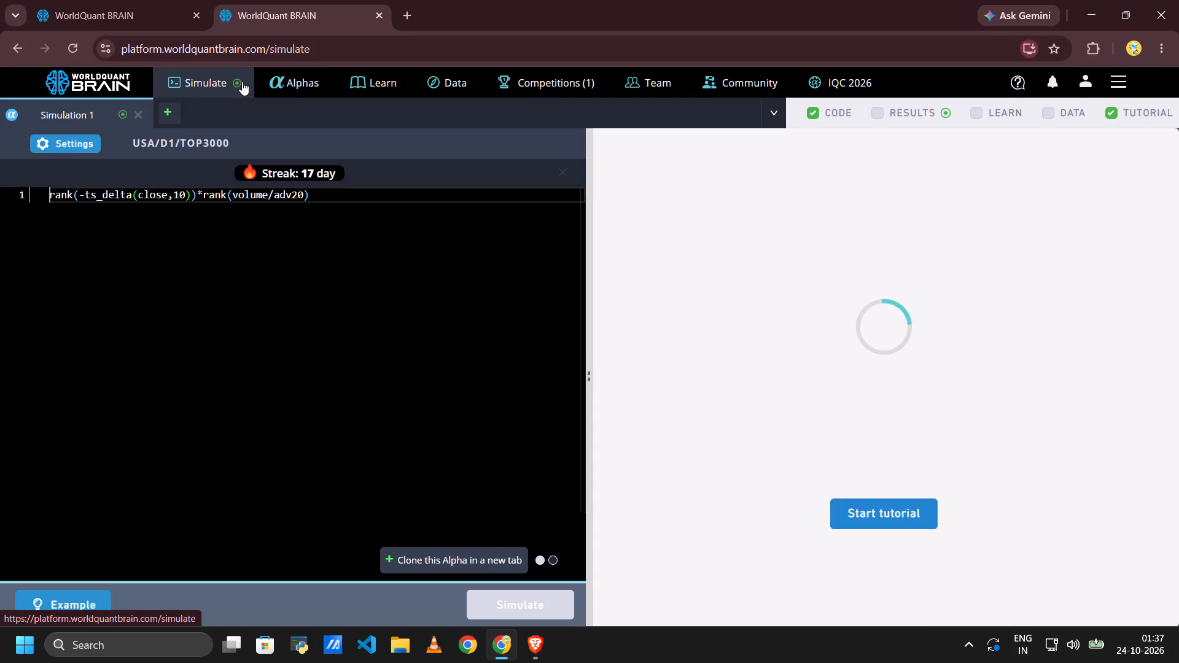
pyautogui.click(409, 179)
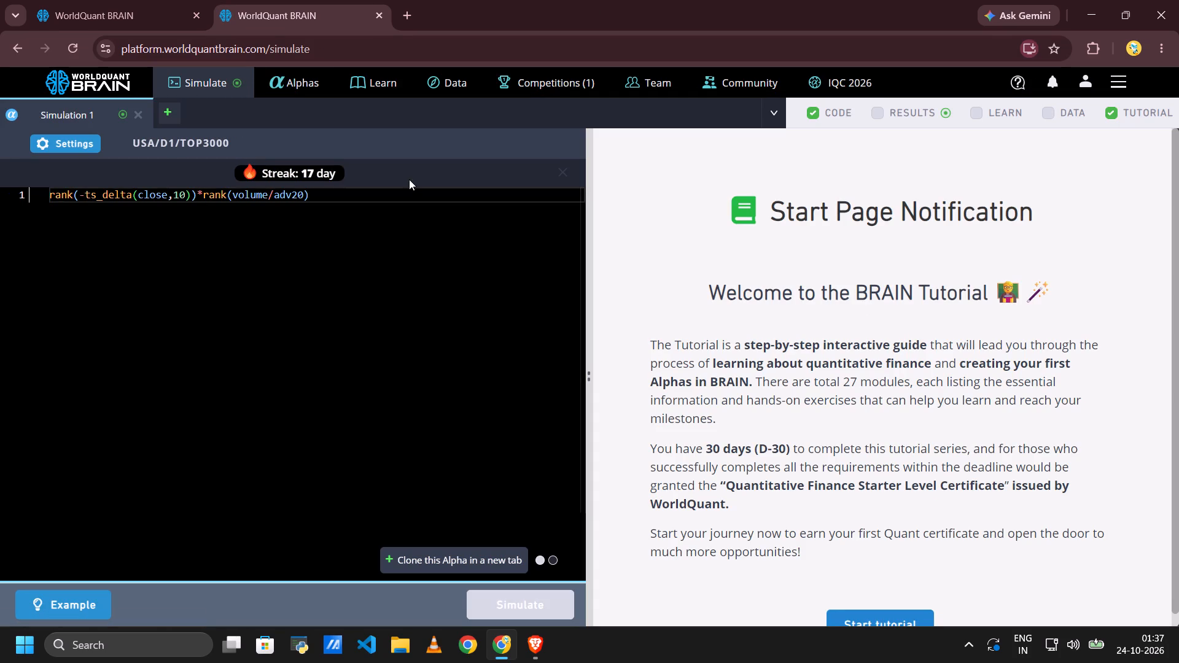
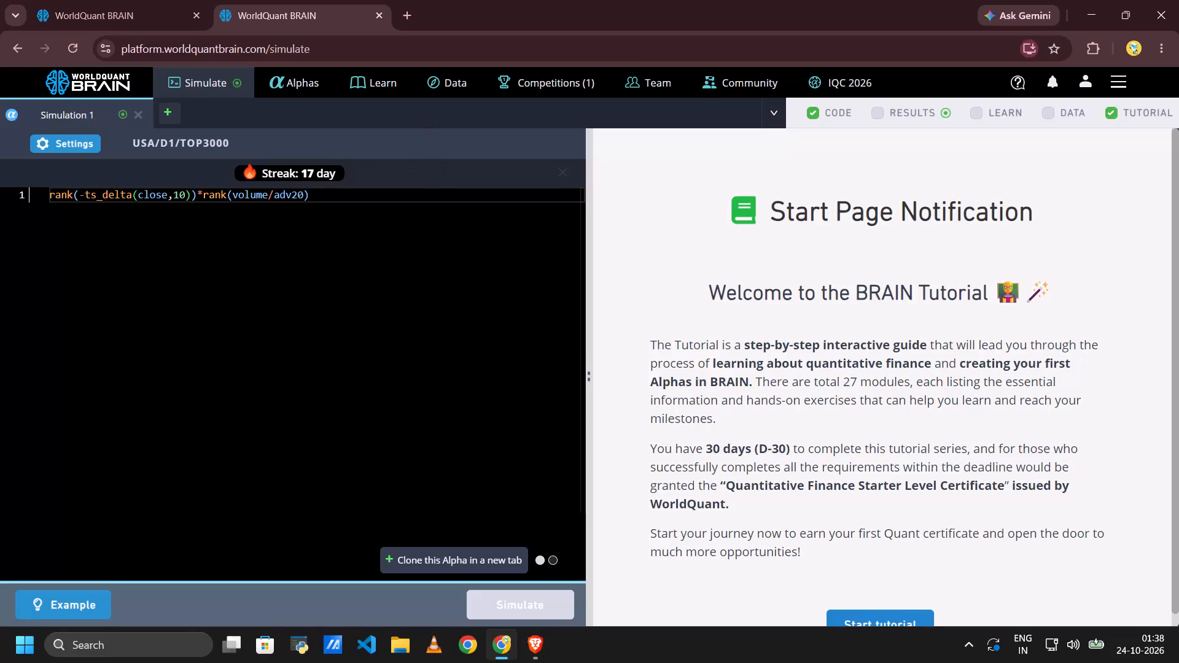
# Replace the Simulation 1 alpha expression with liabilities/assets.
pyautogui.moveTo(407, 201); pyautogui.dragTo(23, 197)
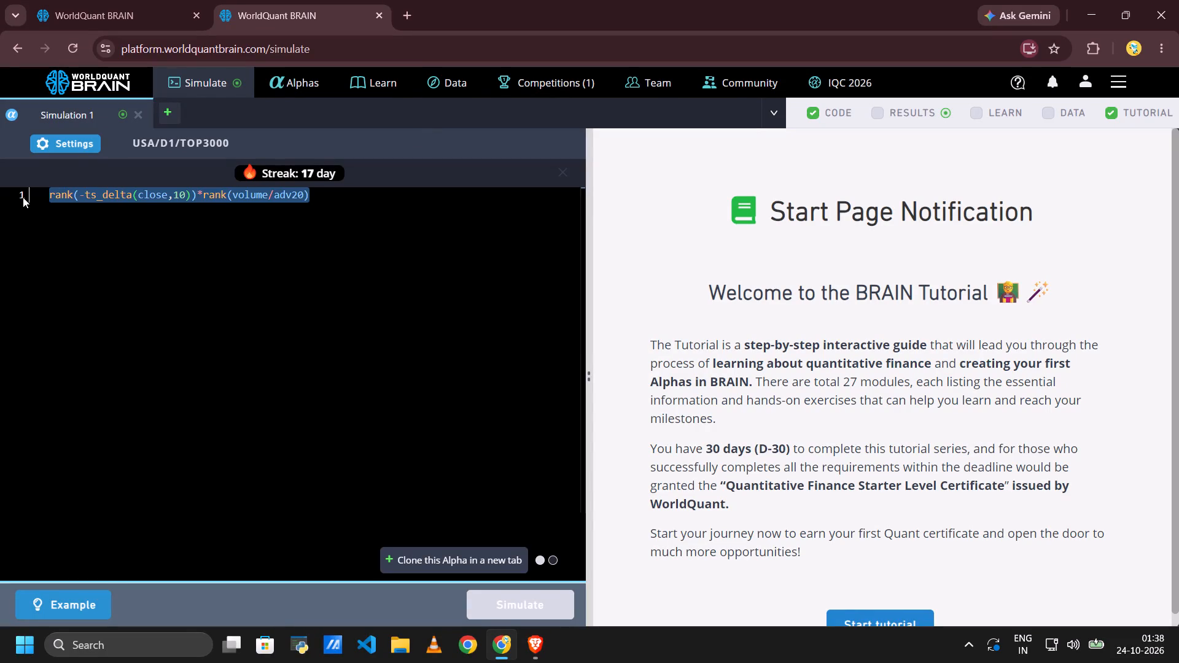
pyautogui.press('BackSpace')
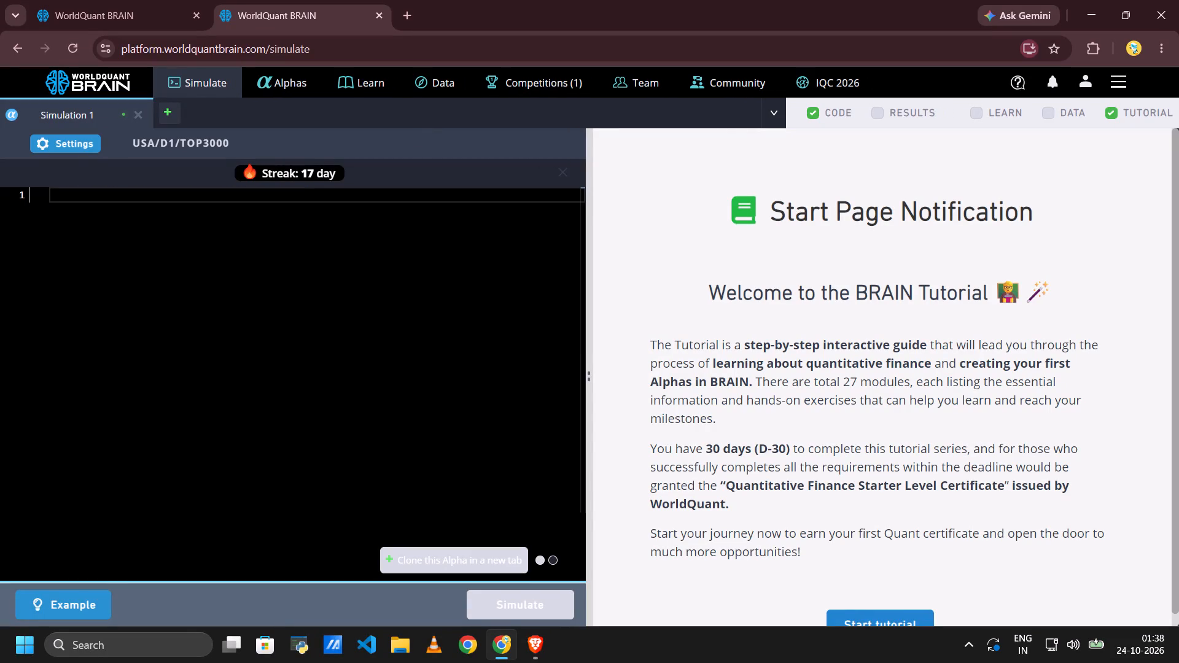
pyautogui.write('lia')
pyautogui.press('Return')
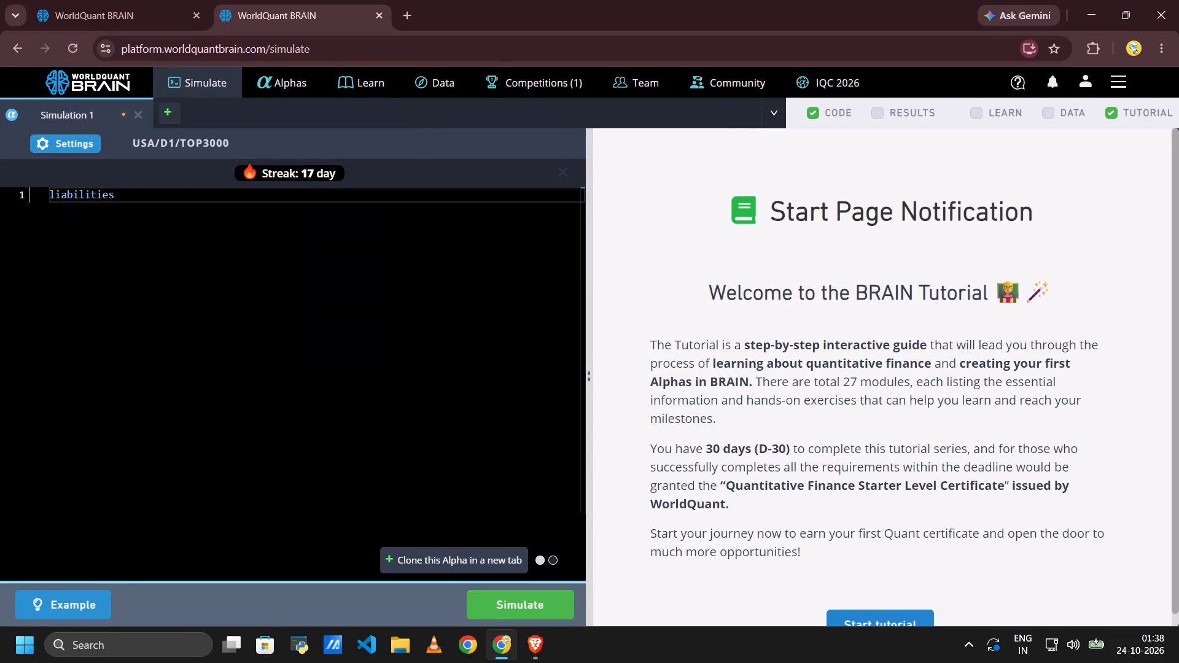
pyautogui.write('/asse')
pyautogui.press('Return')
# Append + -ts_rank(fn_liab_fair_val_a,120) to the end of the alpha expression.
pyautogui.hotkey('shift', '+')
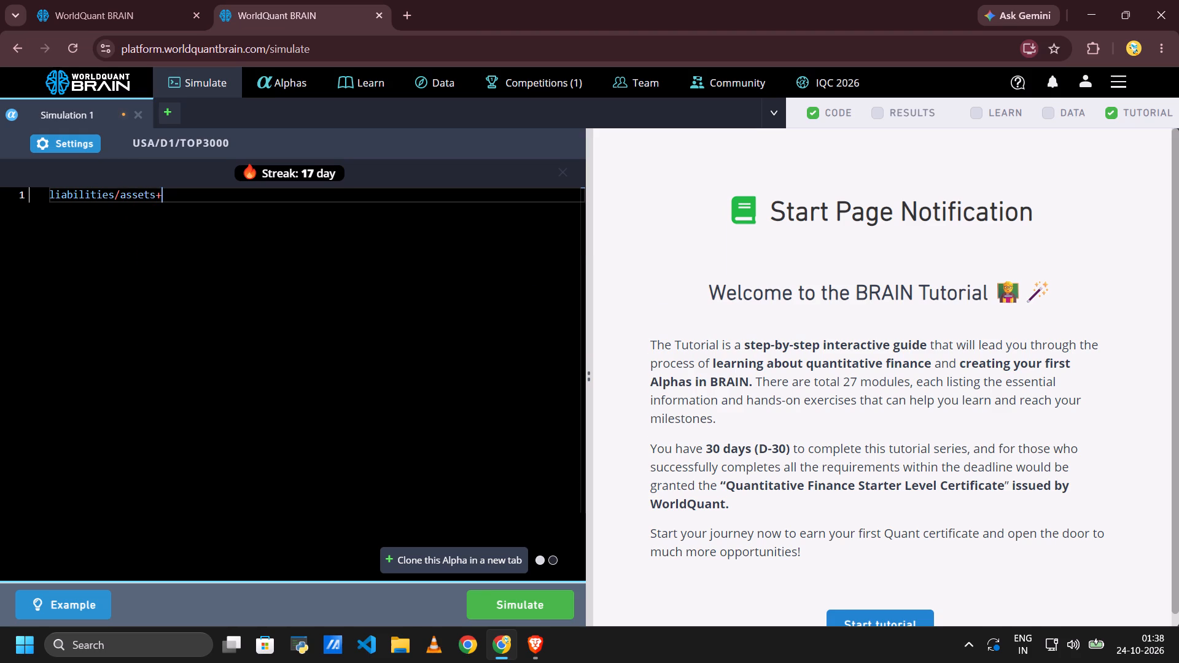
pyautogui.press('space')
pyautogui.write('-')
pyautogui.write('ts')
pyautogui.write('_ra')
pyautogui.press('Return')
pyautogui.hotkey('shift', '(')
pyautogui.write('fn_liab')
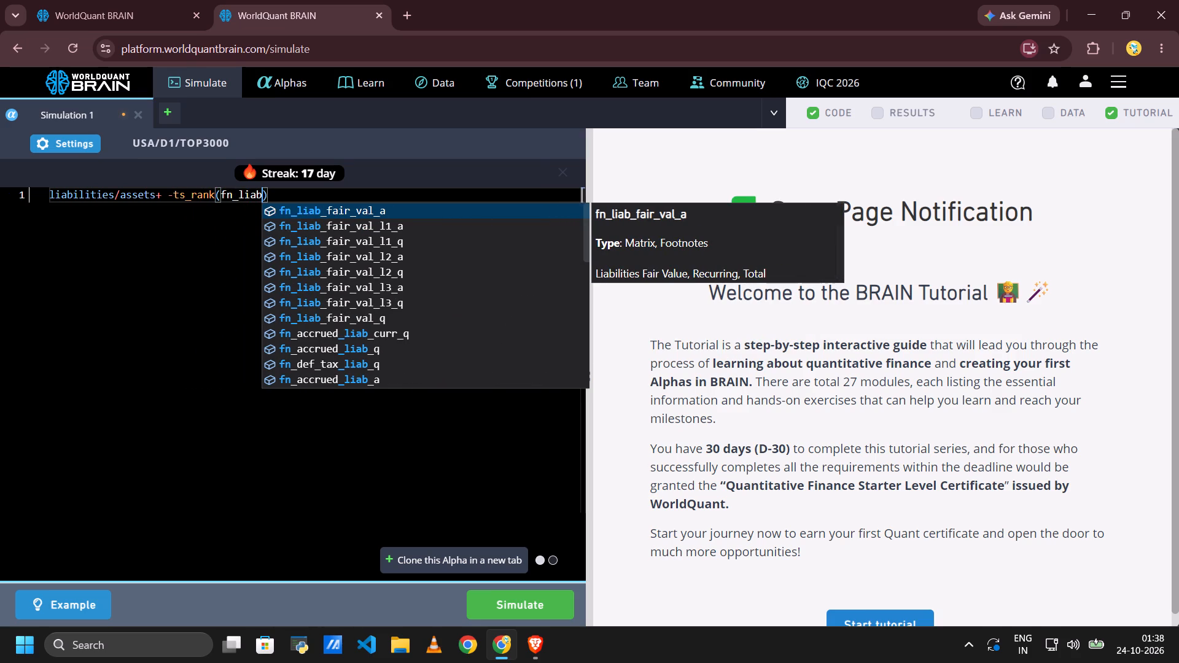
pyautogui.press('Return')
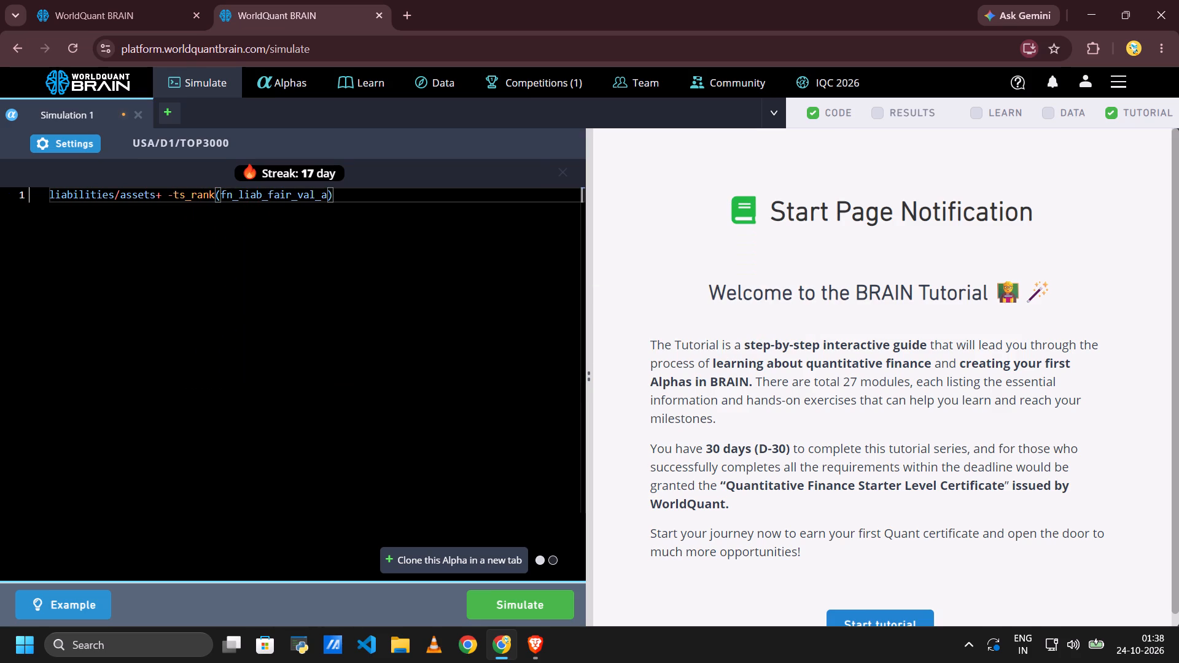
pyautogui.press(',')
pyautogui.write('120')
pyautogui.press('Right')
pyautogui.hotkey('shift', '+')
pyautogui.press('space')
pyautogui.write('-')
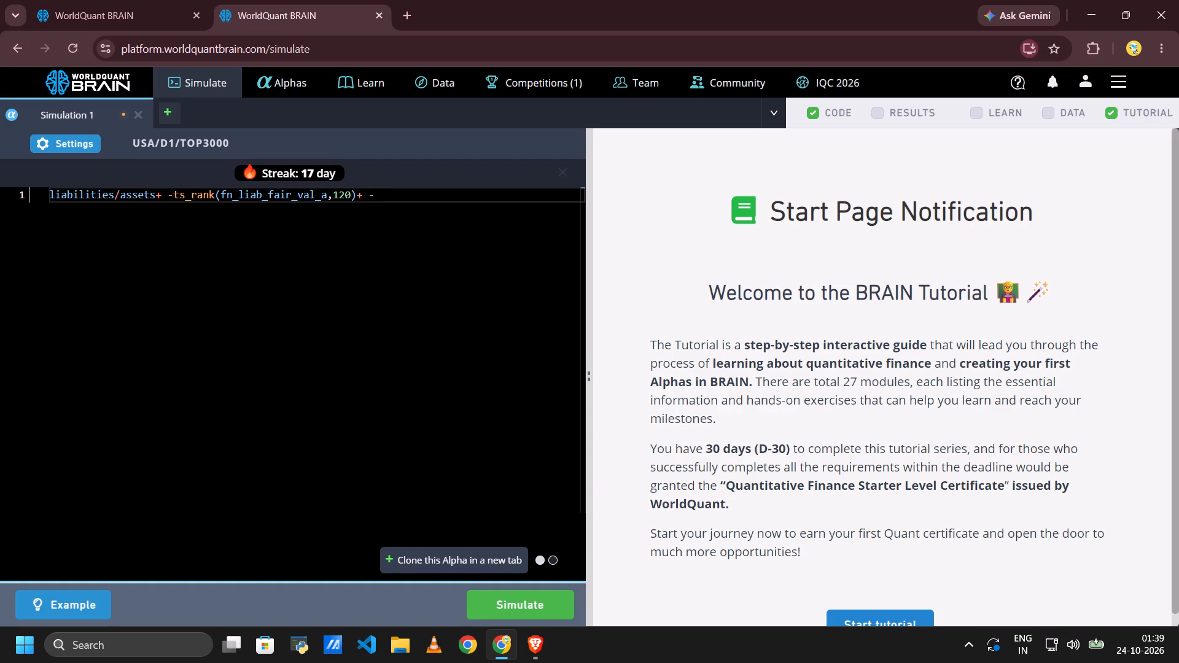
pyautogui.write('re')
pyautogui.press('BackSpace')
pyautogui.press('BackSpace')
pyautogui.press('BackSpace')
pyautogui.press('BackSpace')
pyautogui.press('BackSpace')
# Run the simulation of the new liabilities/assets alpha expression.
pyautogui.moveTo(508, 621); pyautogui.dragTo(507, 610)
pyautogui.click(507, 610)
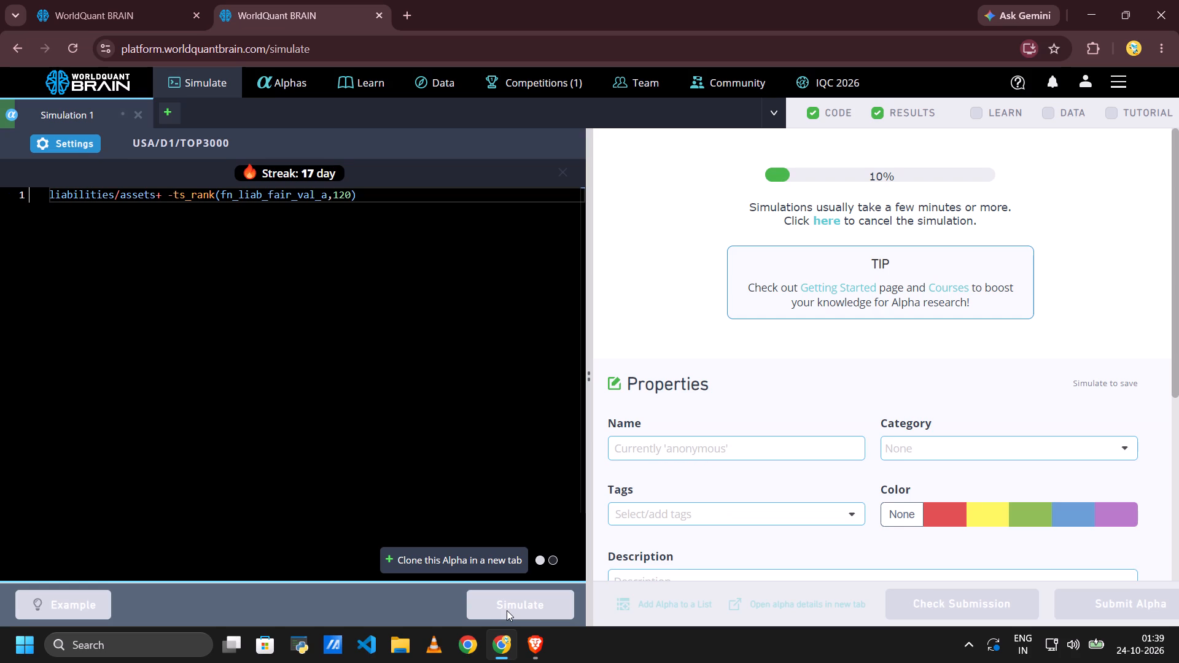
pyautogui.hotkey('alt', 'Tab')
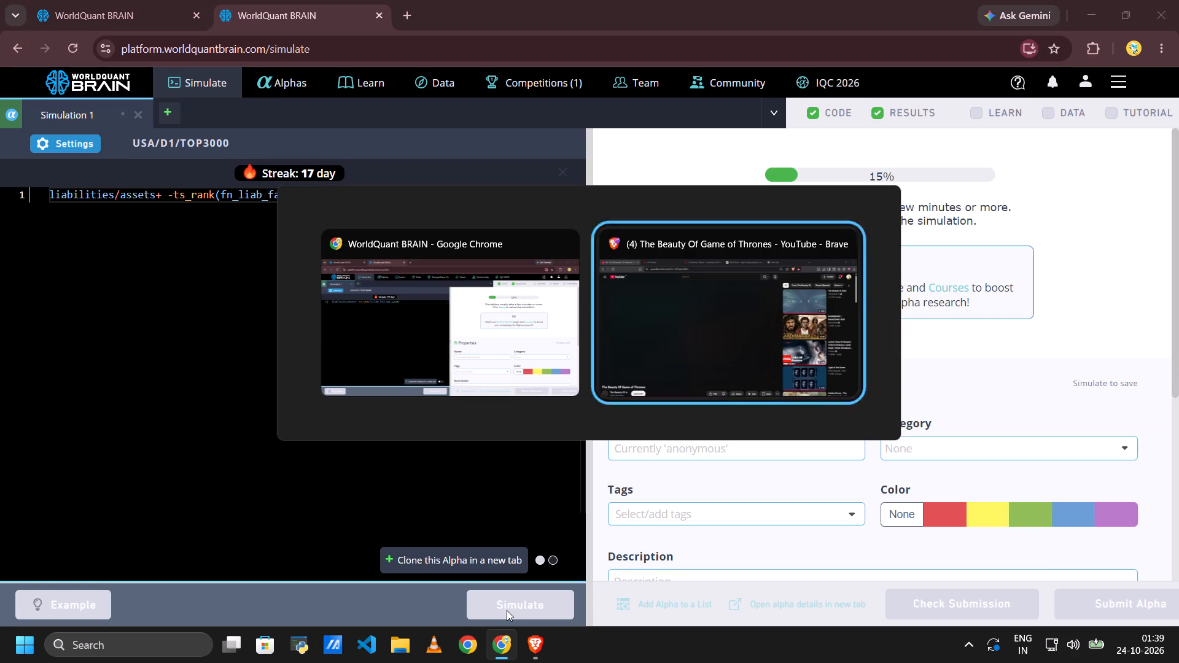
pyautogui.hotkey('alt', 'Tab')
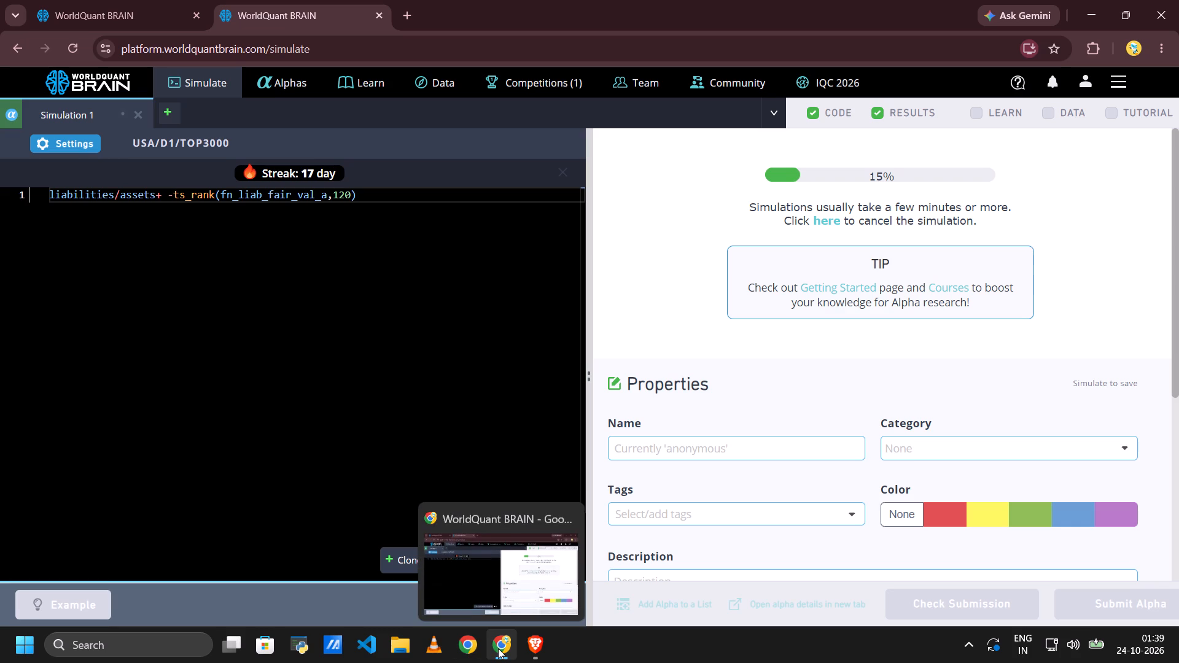
# Show the Windows desktop and launch the Kuro app from its shortcut.
pyautogui.press('super+d')
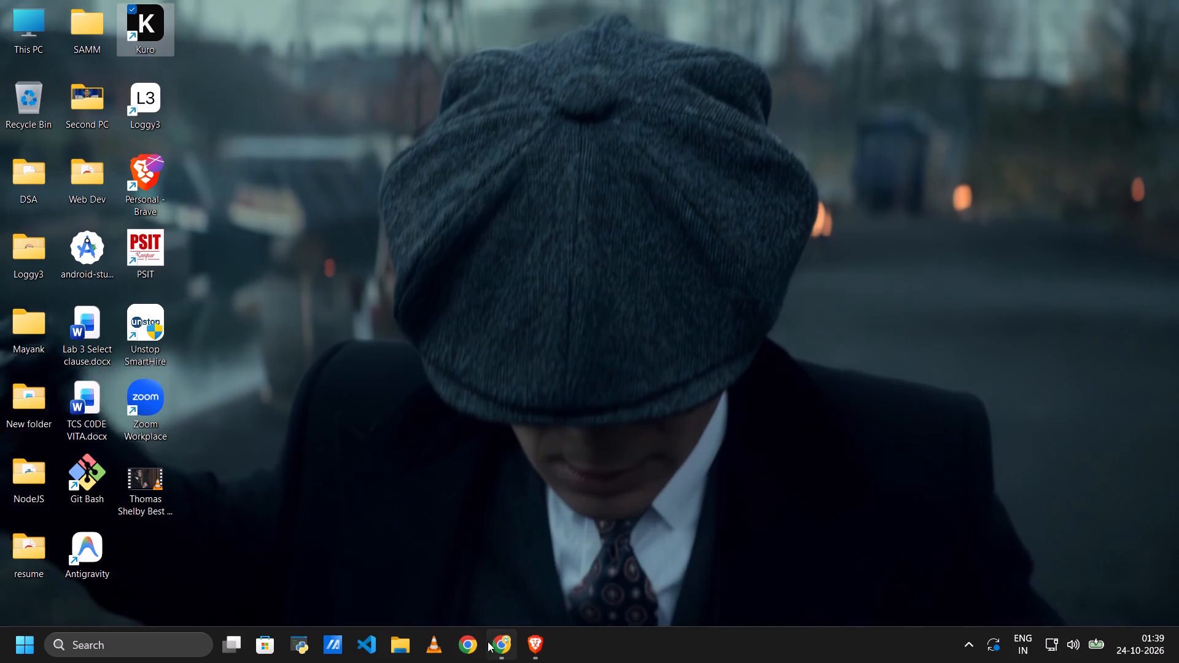
pyautogui.doubleClick(133, 39)
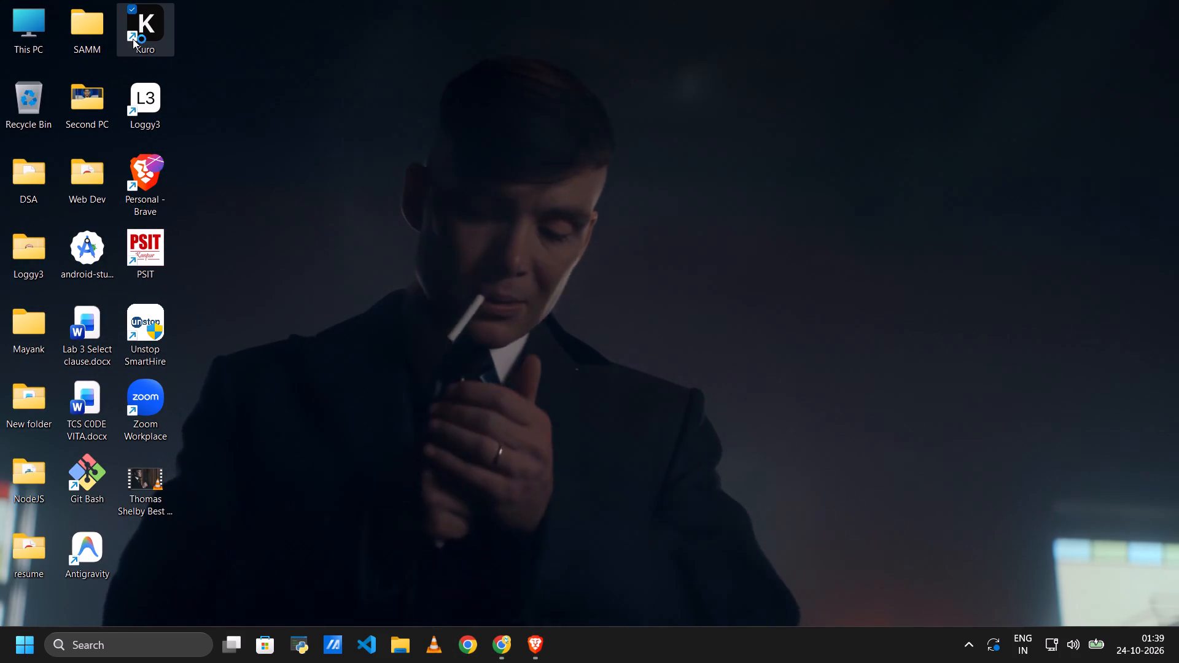
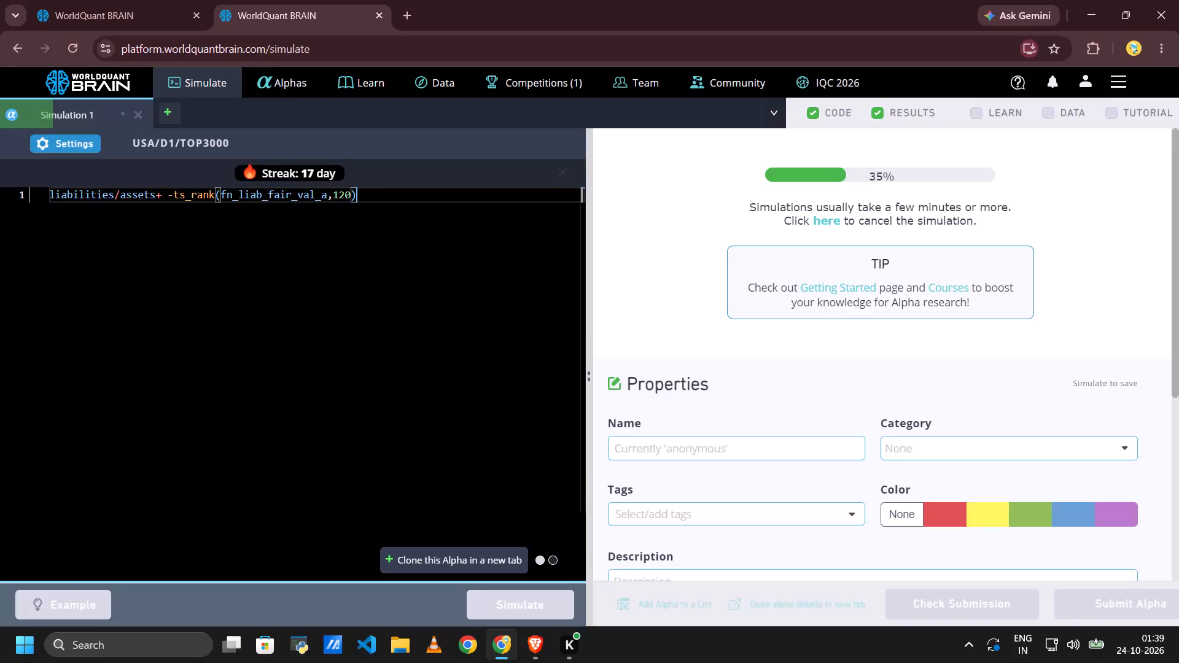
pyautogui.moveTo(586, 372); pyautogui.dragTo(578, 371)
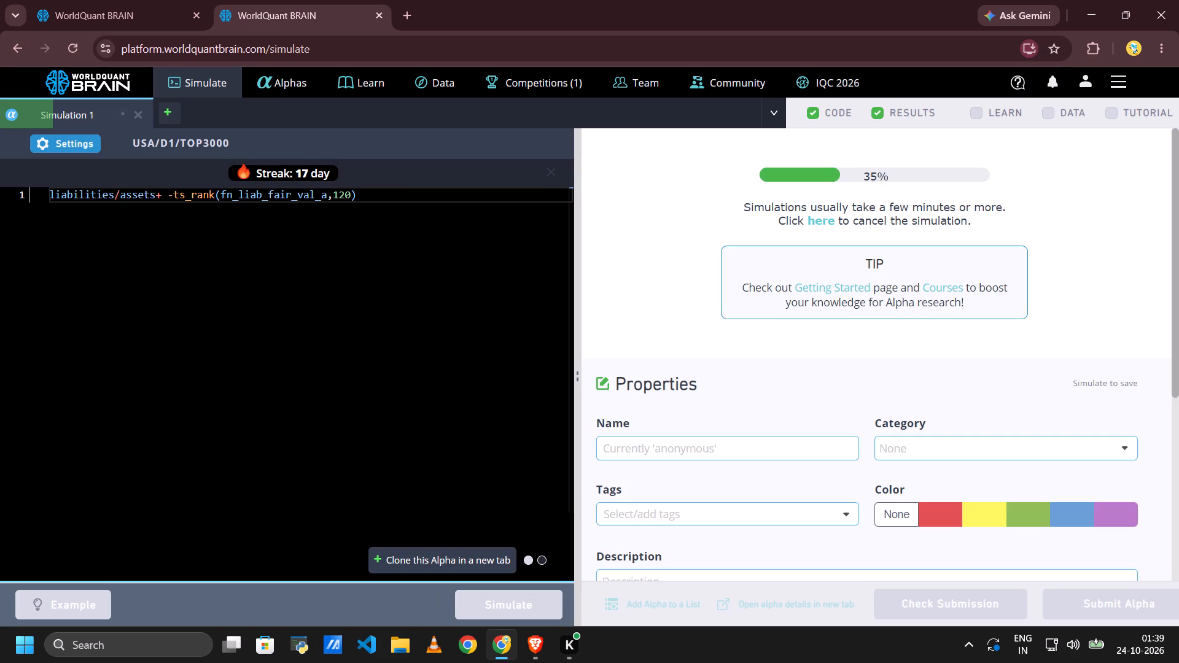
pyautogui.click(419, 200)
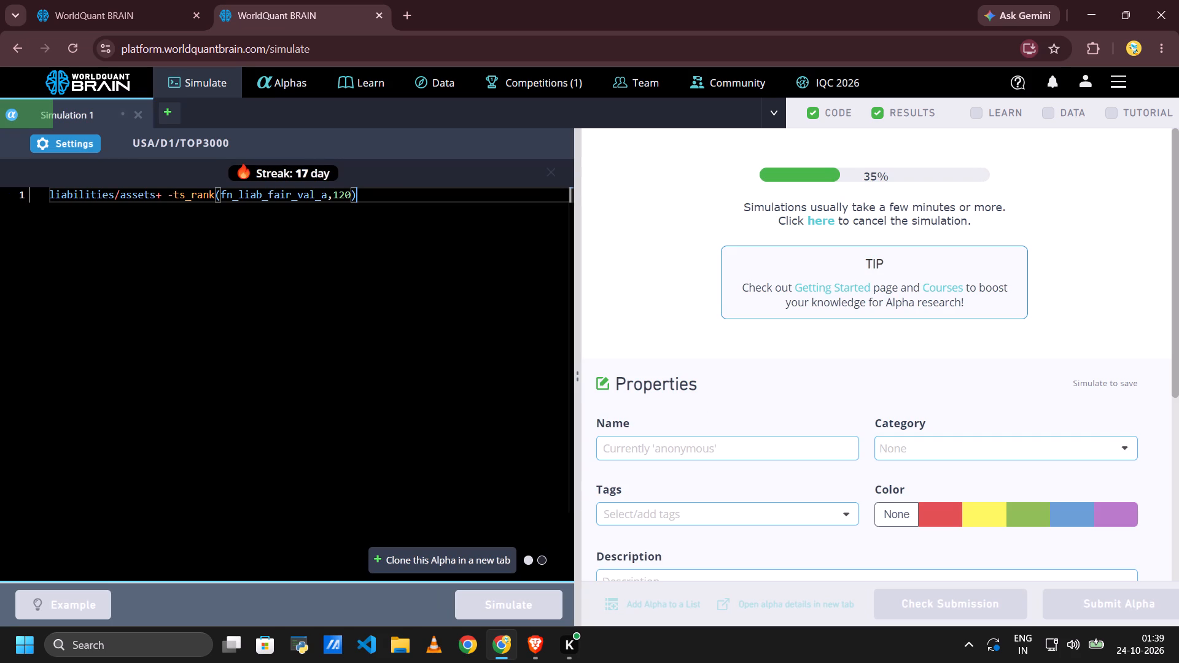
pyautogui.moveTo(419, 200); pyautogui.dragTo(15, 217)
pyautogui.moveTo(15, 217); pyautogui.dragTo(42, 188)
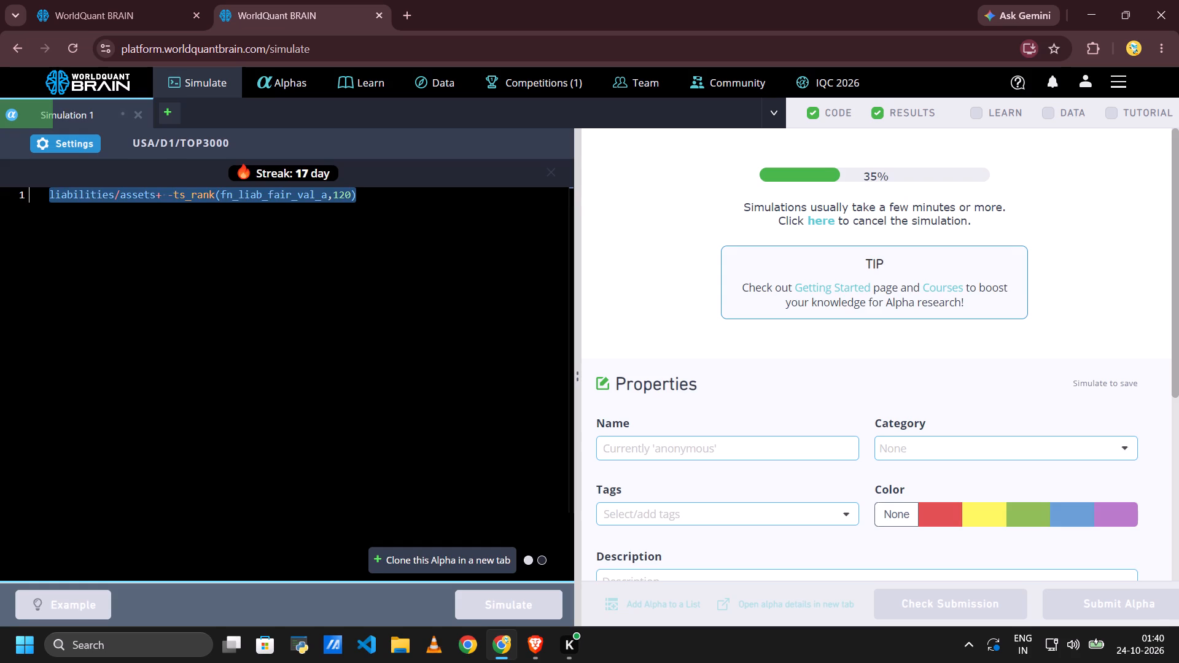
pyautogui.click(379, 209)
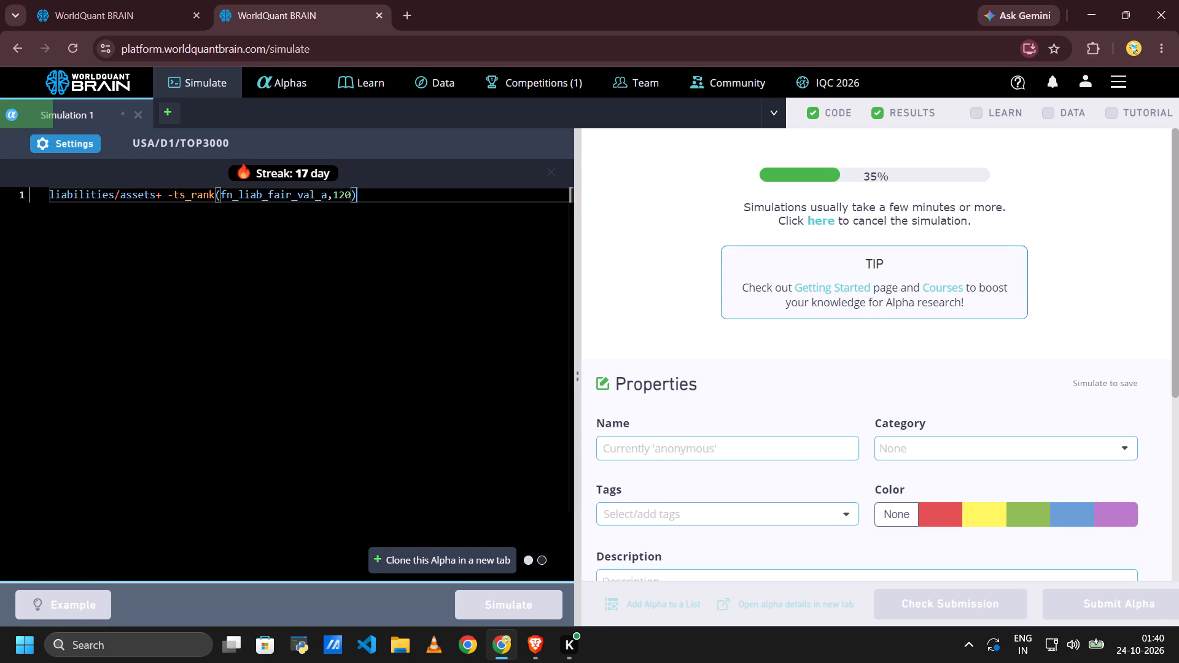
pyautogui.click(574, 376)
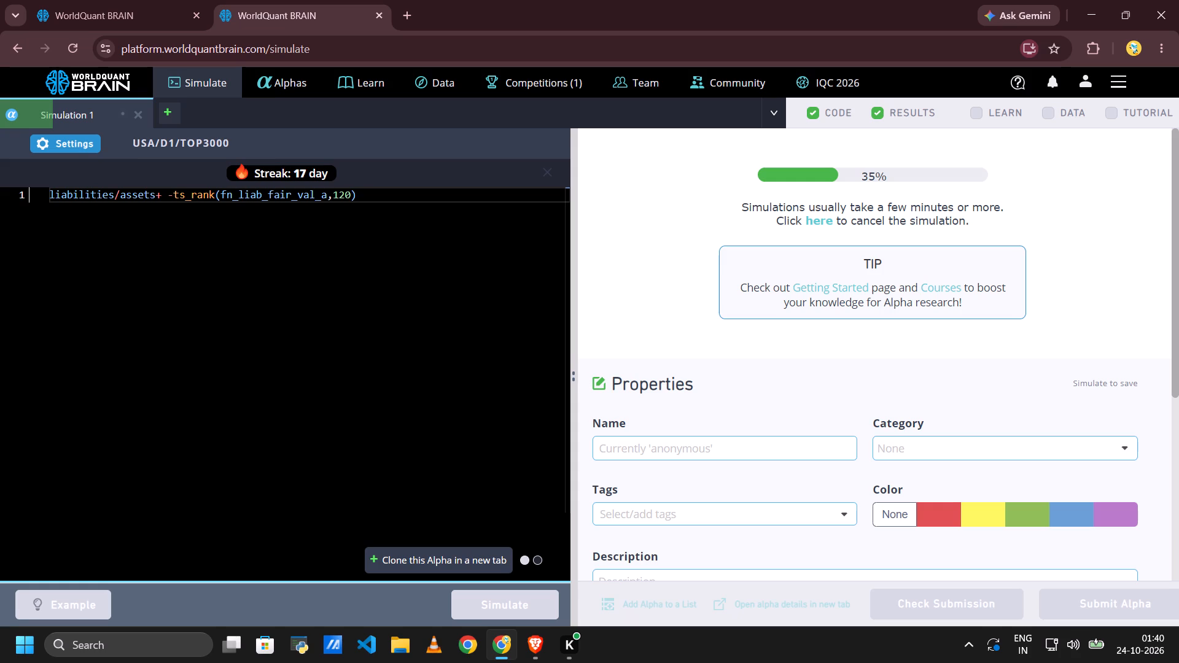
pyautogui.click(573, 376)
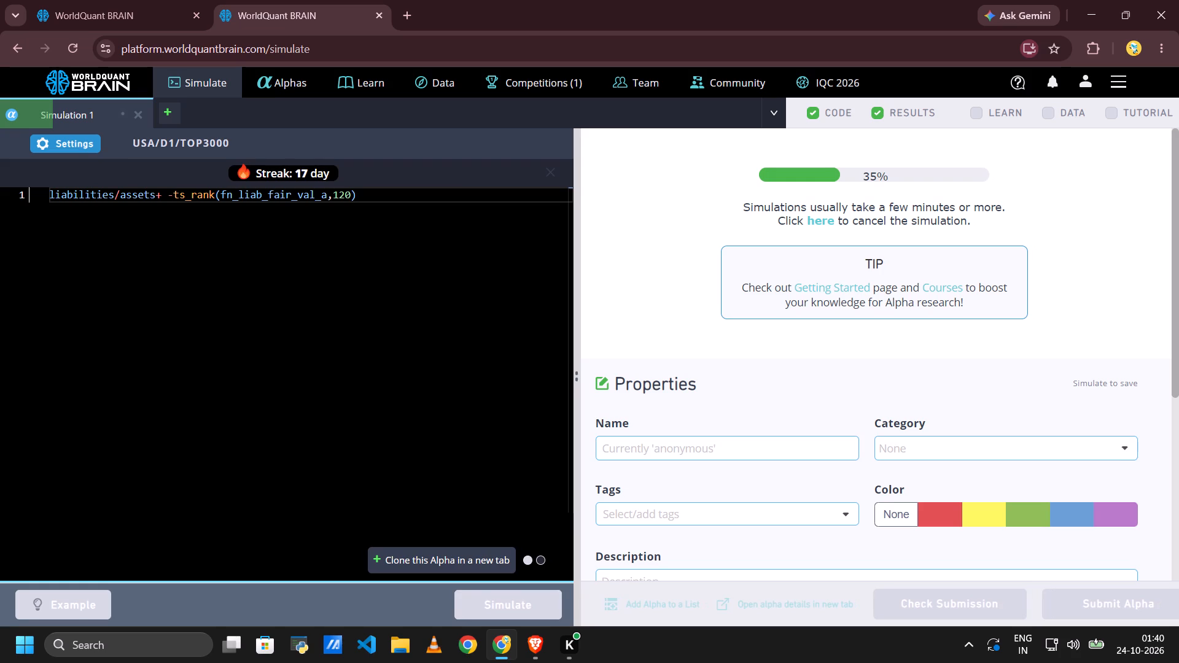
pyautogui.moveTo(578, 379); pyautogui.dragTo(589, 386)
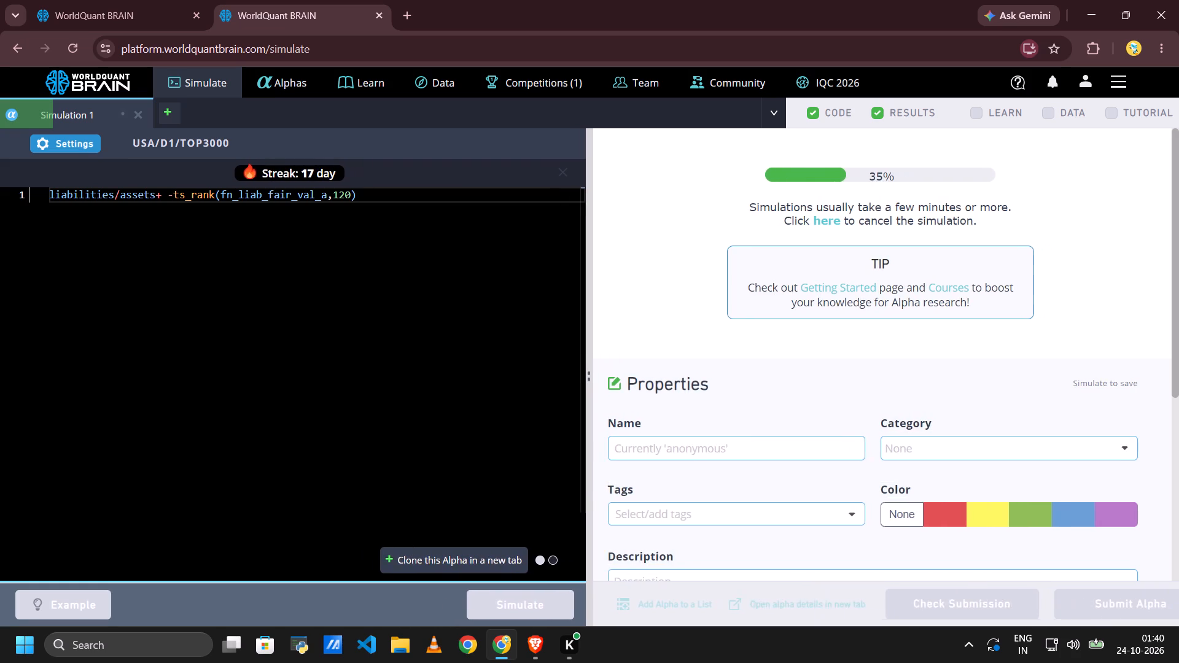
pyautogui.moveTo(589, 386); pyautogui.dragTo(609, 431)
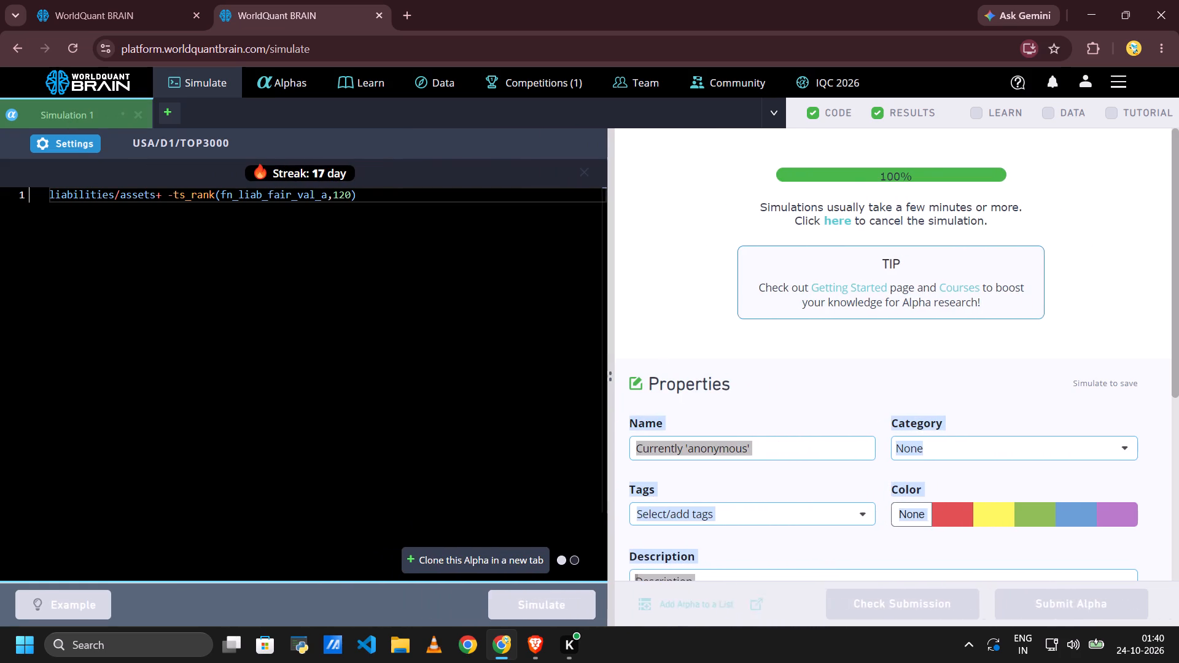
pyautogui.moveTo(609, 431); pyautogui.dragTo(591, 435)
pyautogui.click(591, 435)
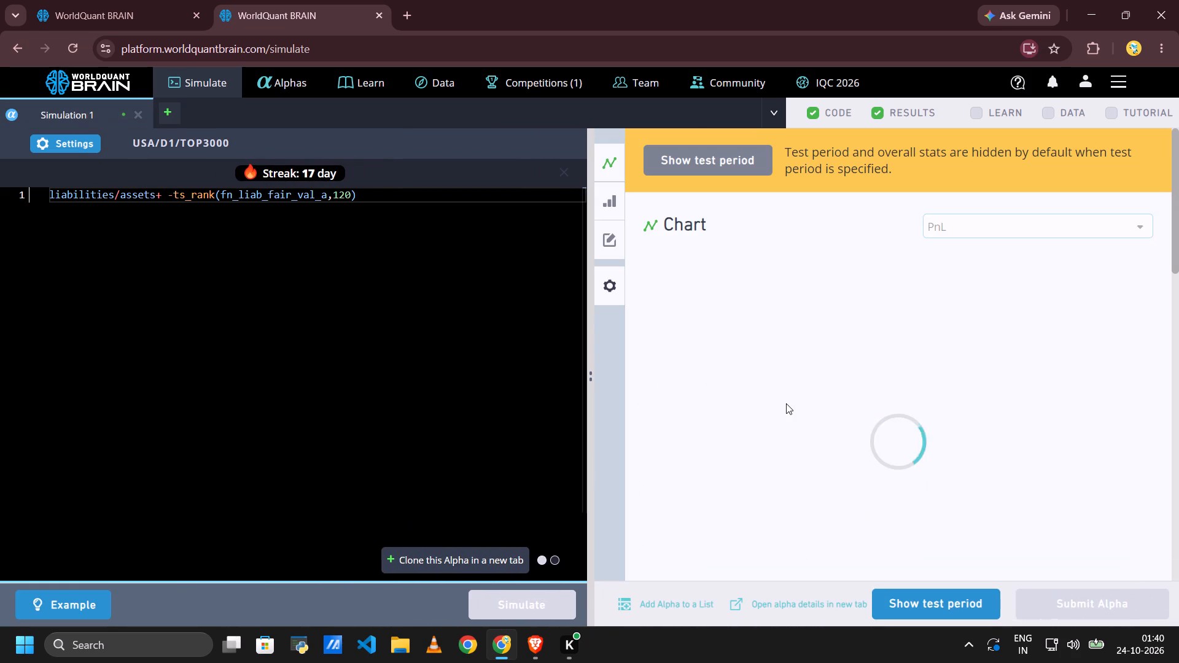
# Review the PnL chart and yearly summary of the finished simulation, and show its test period.
pyautogui.scroll(-3, 960, 360)
pyautogui.scroll(-1, 1110, 446)
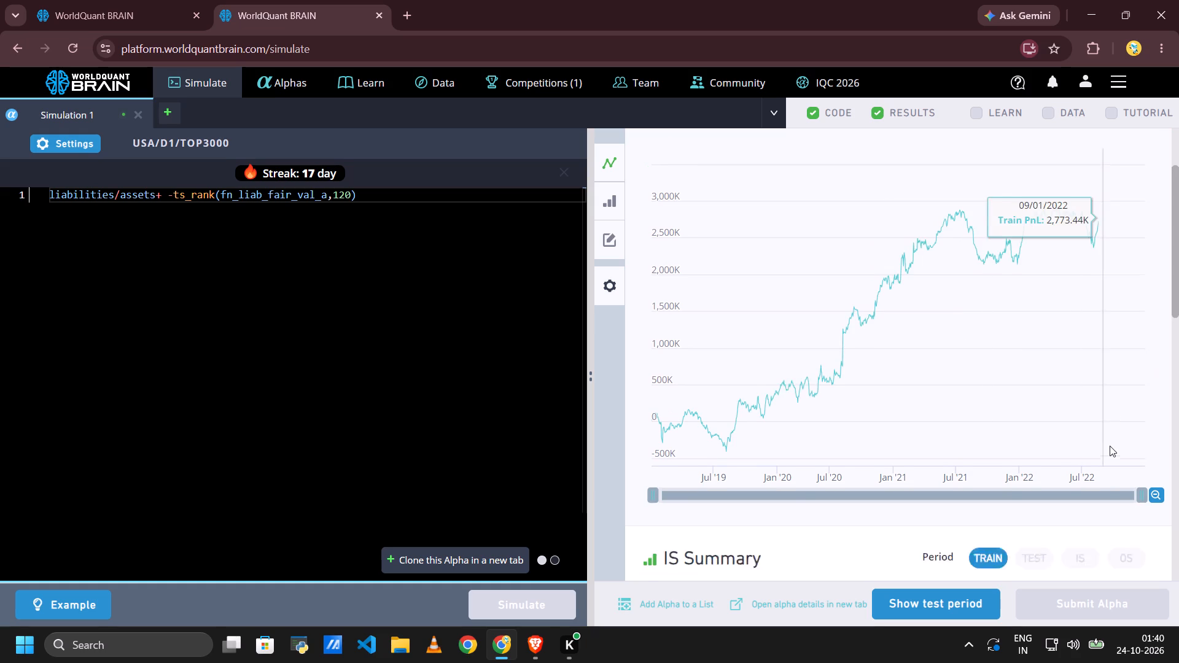
pyautogui.scroll(-5, 1110, 446)
pyautogui.scroll(-4, 1149, 400)
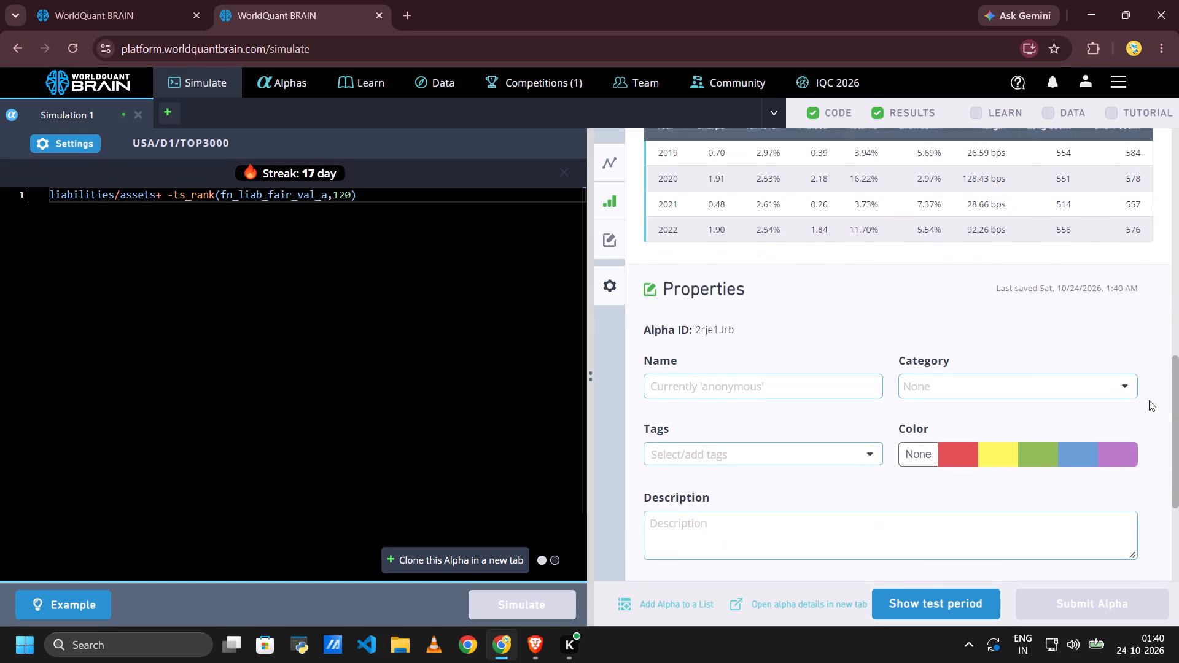
pyautogui.click(952, 619)
pyautogui.scroll(-1, 1135, 435)
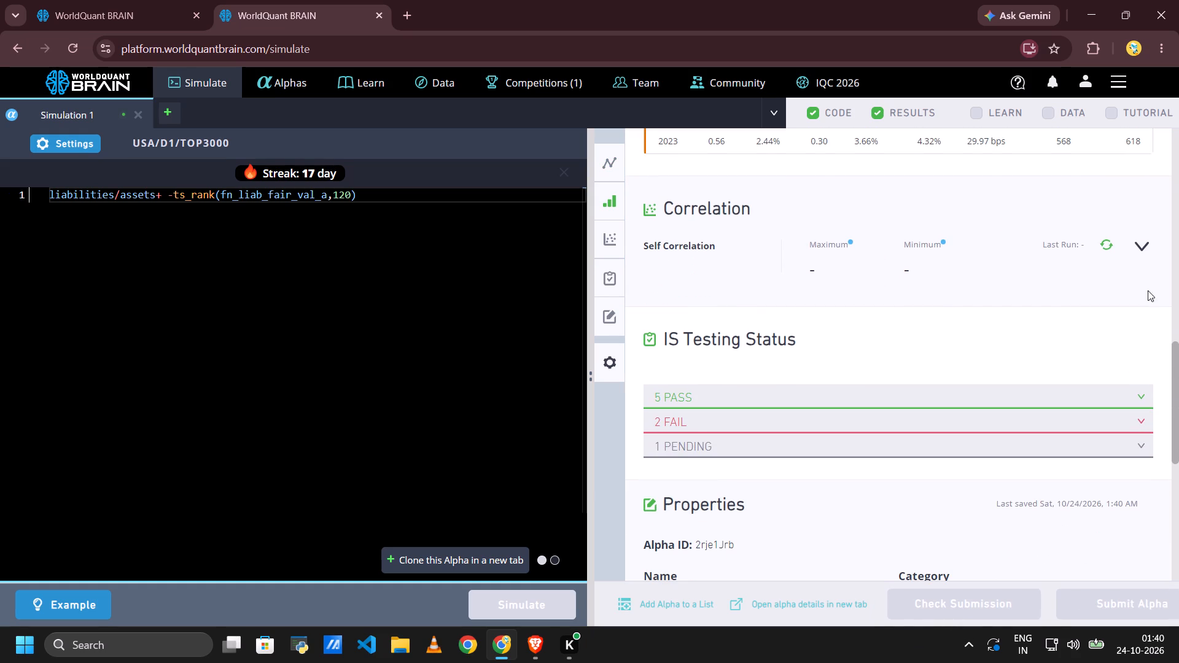
# Expand the Self Correlation results and examine the correlated alphas and IS Testing Status.
pyautogui.click(1142, 237)
pyautogui.scroll(-1, 1142, 237)
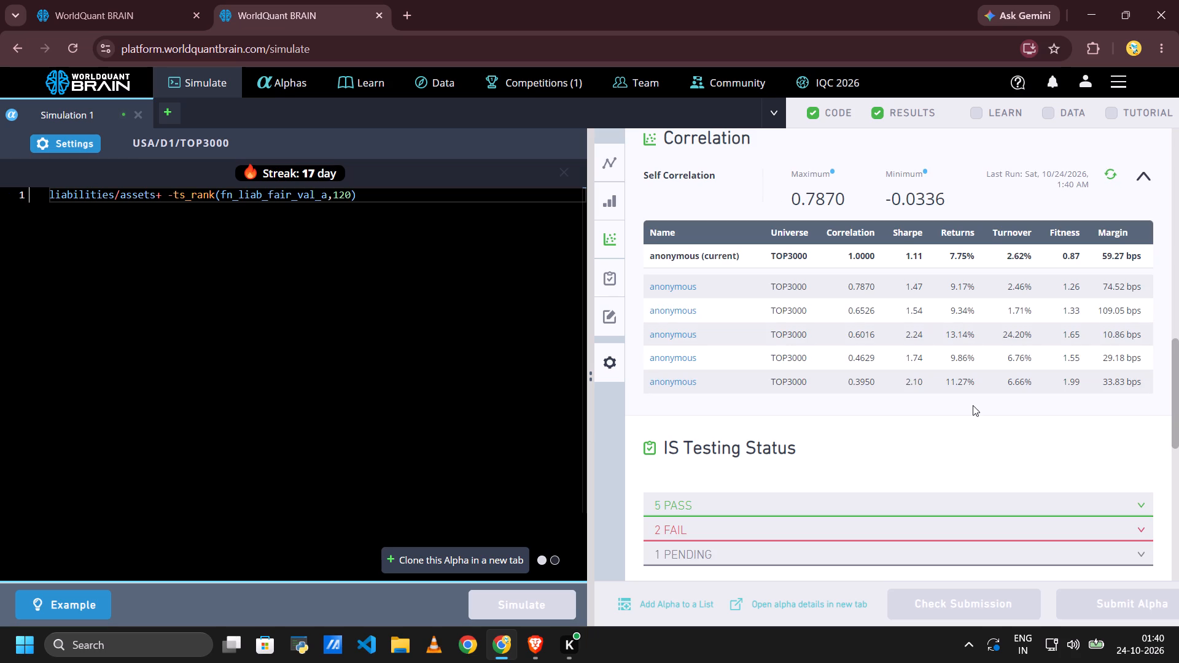
pyautogui.scroll(-2, 789, 327)
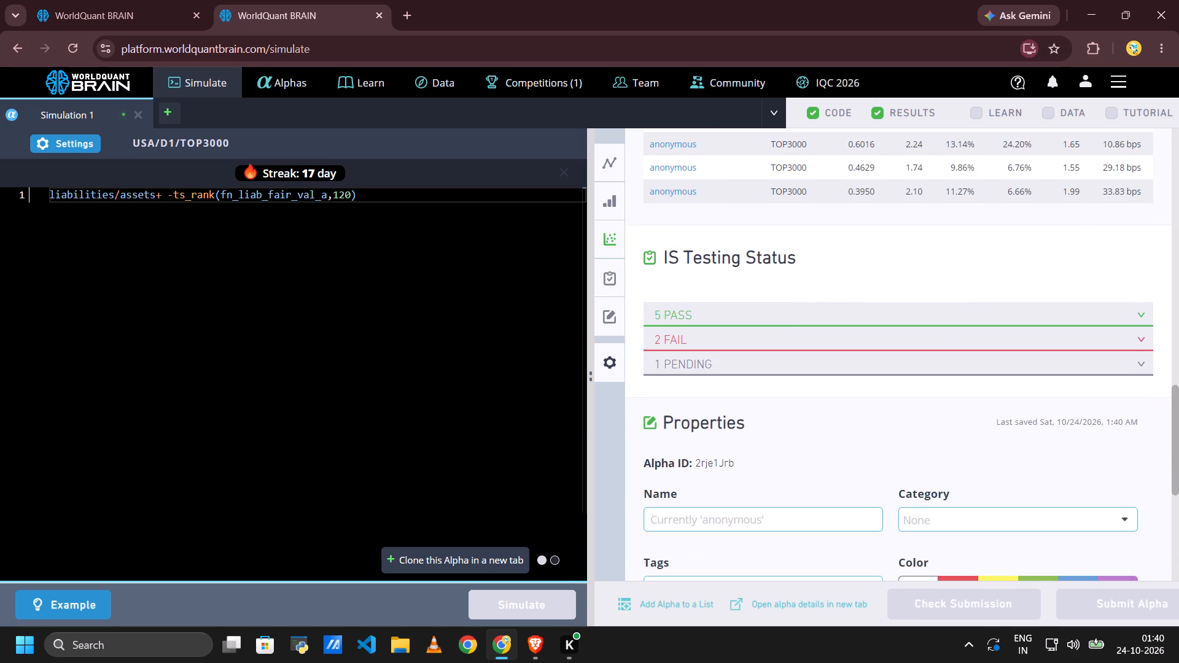
# Append + -returns to the end of the Simulation 1 alpha expression.
pyautogui.click(385, 200)
pyautogui.press('space')
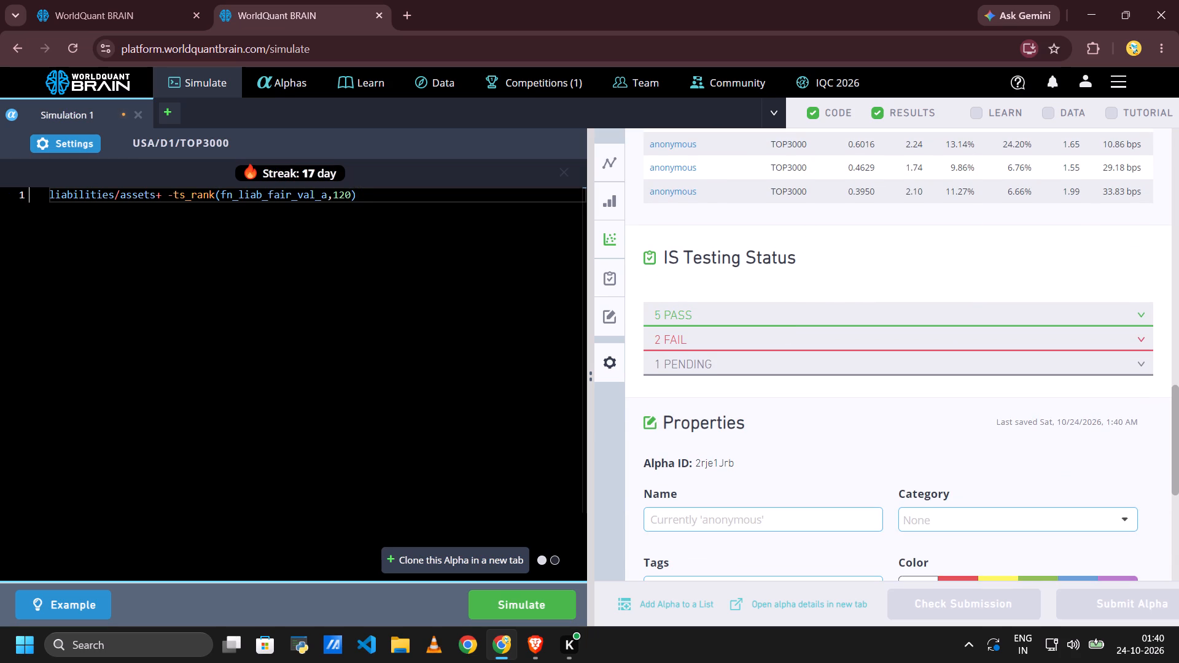
pyautogui.press('BackSpace')
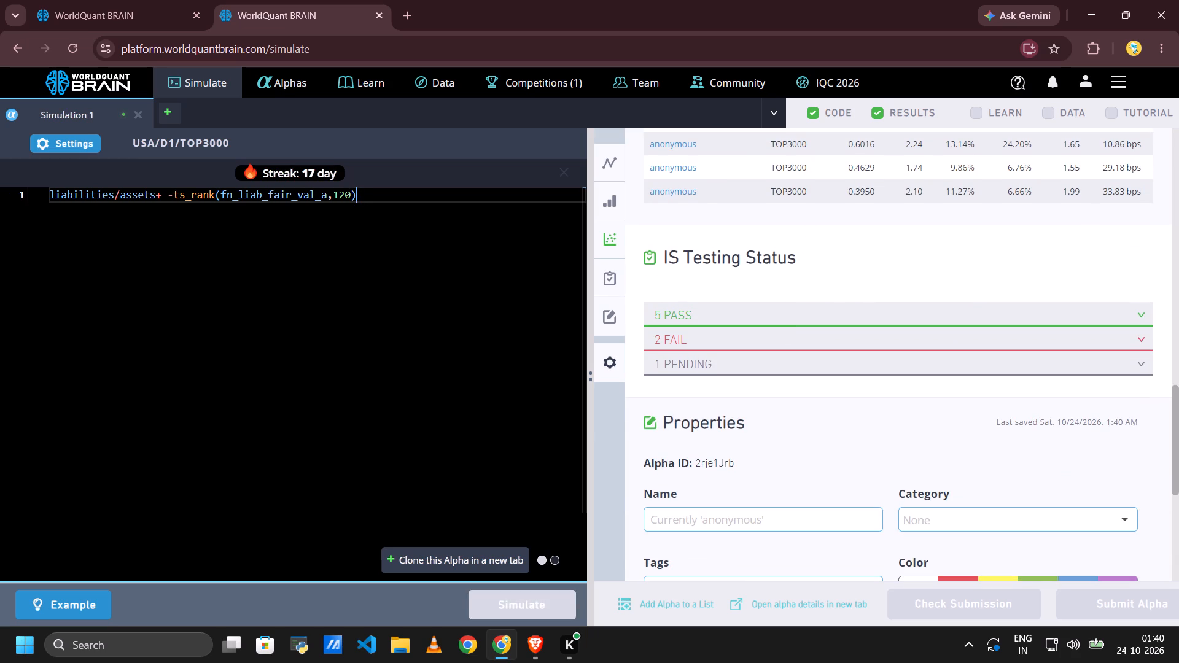
pyautogui.write('+ -returns')
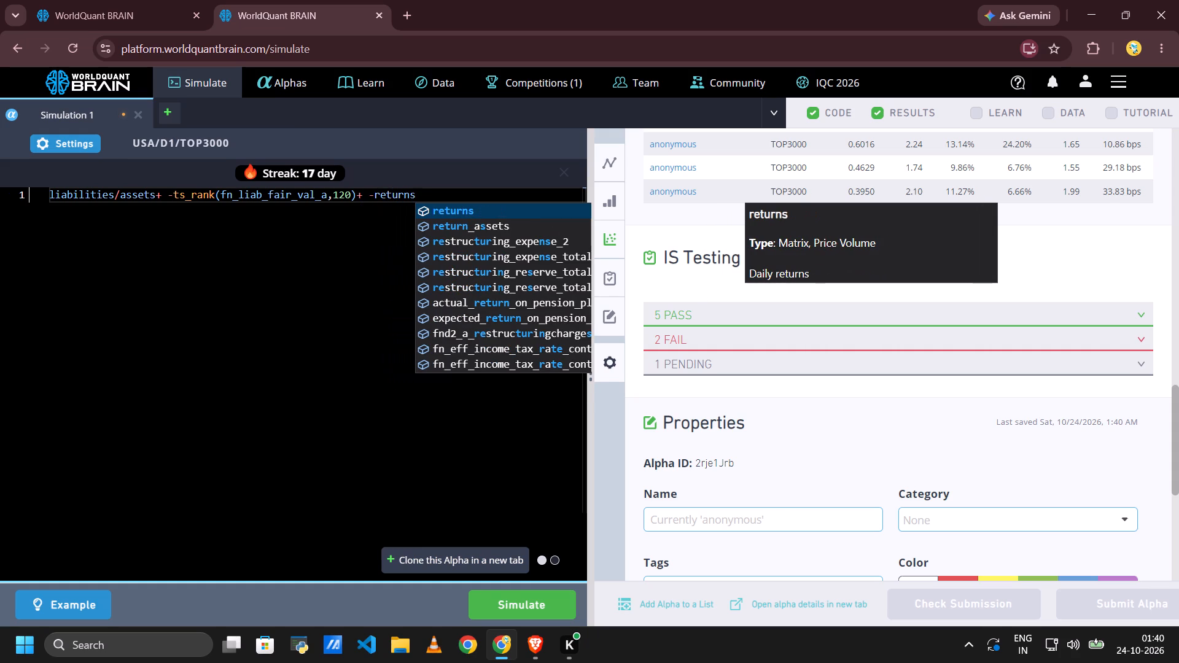
pyautogui.click(546, 211)
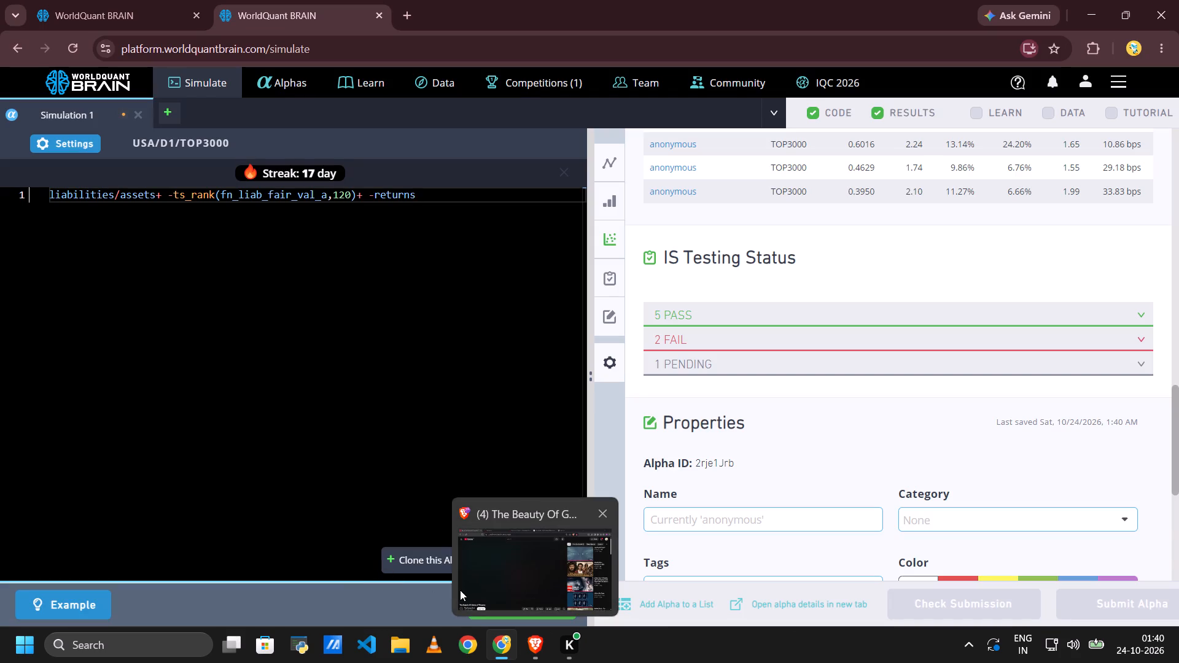
pyautogui.click(365, 580)
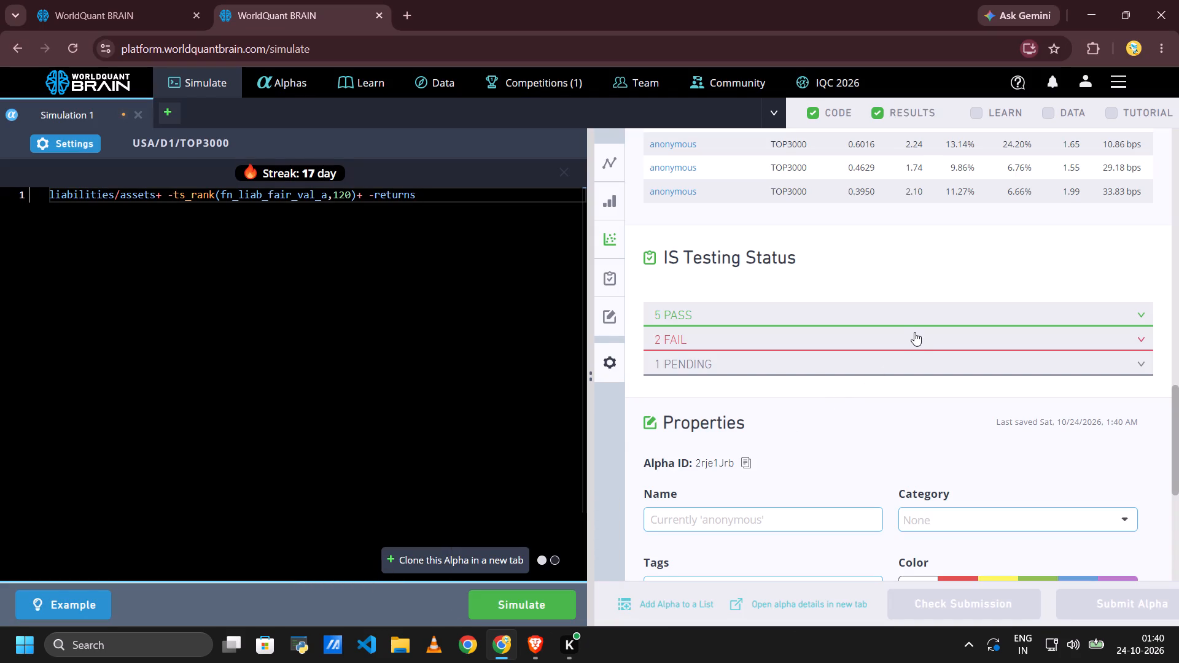
# Expand the failed checks under IS Testing Status to read their details.
pyautogui.click(914, 332)
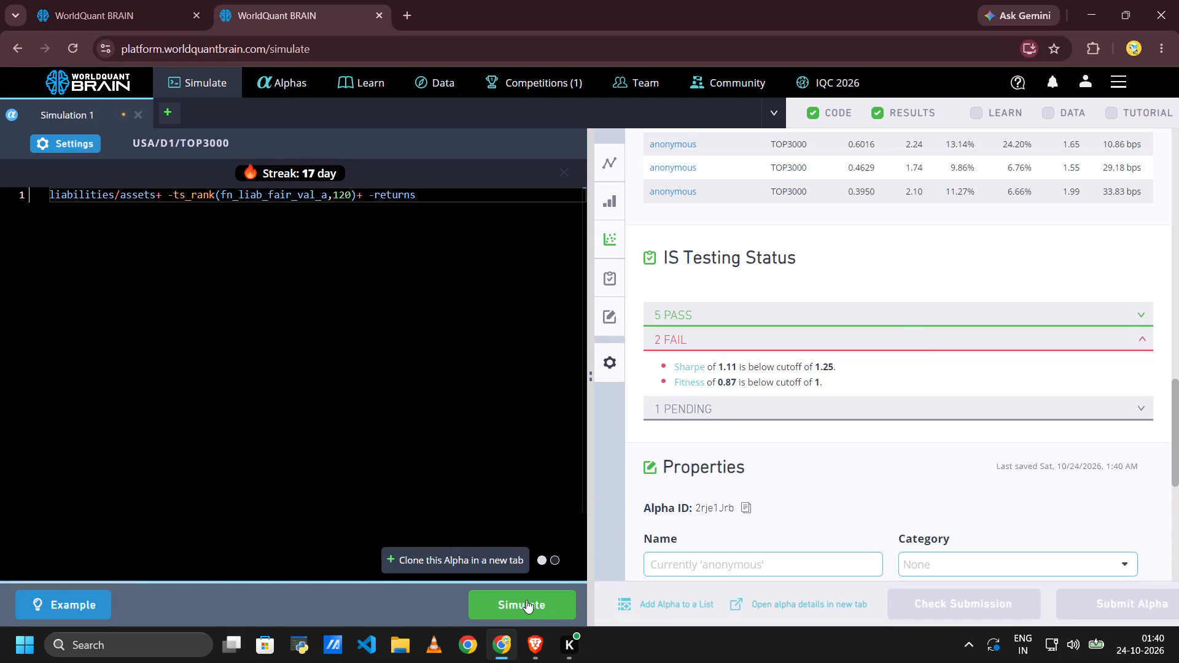
# Run the simulation of the alpha expression extended with -returns.
pyautogui.click(526, 600)
pyautogui.scroll(5, 889, 370)
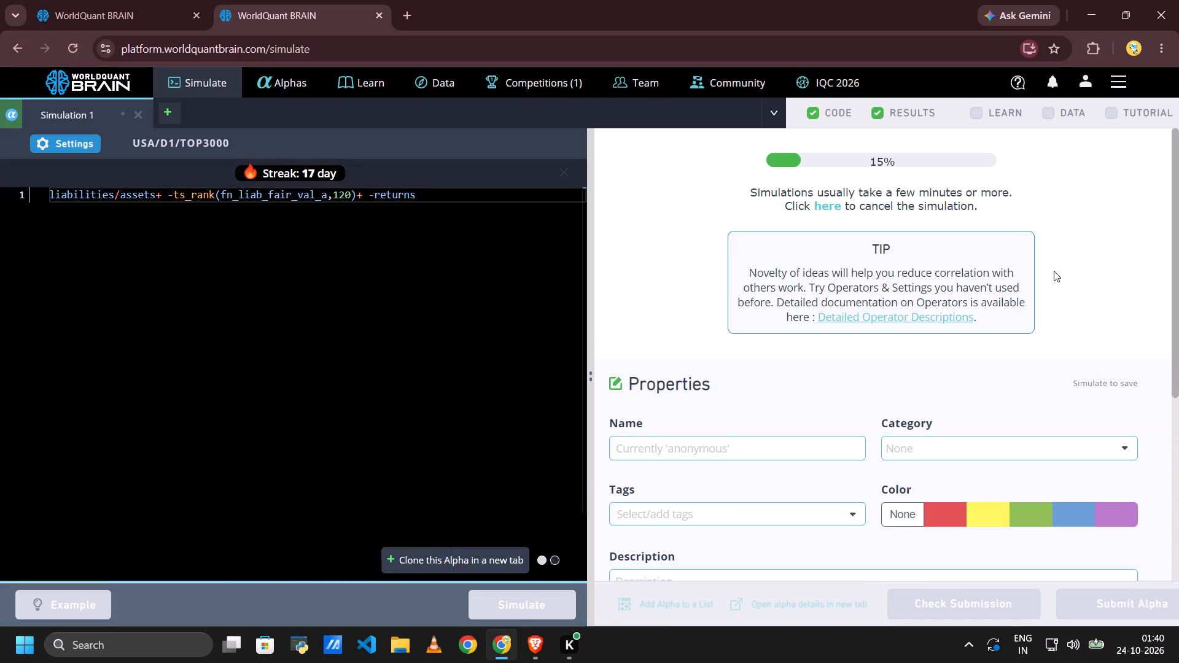
pyautogui.scroll(-7, 1178, 214)
pyautogui.scroll(3, 1178, 214)
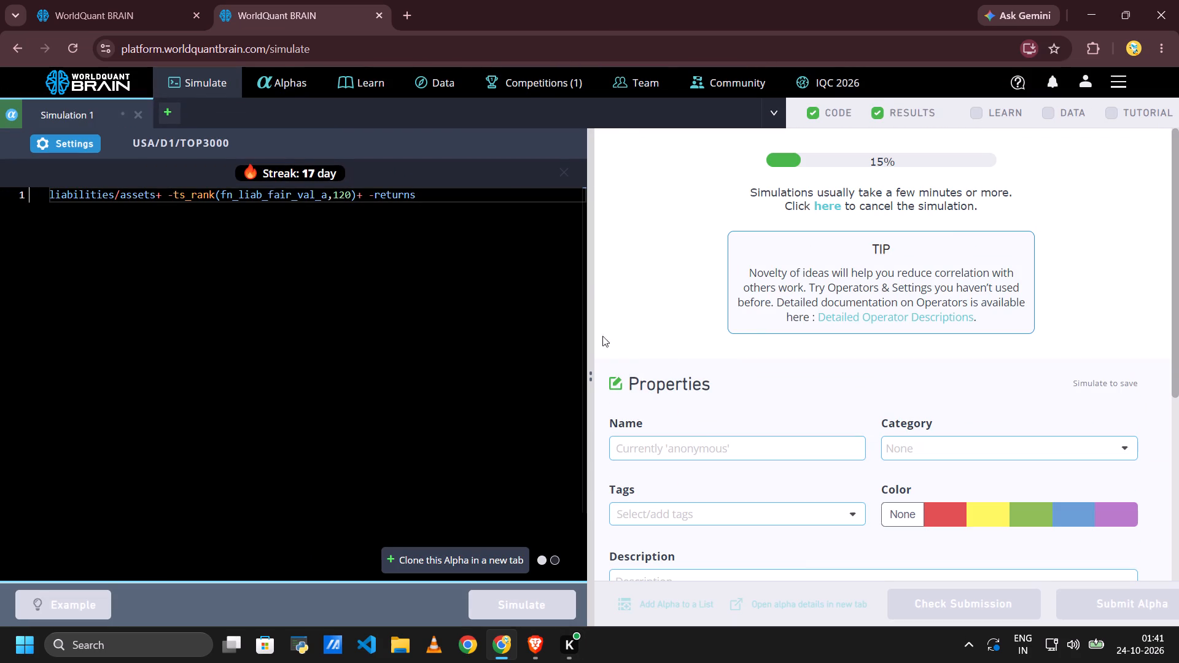
pyautogui.hscroll(-2, 838, 249)
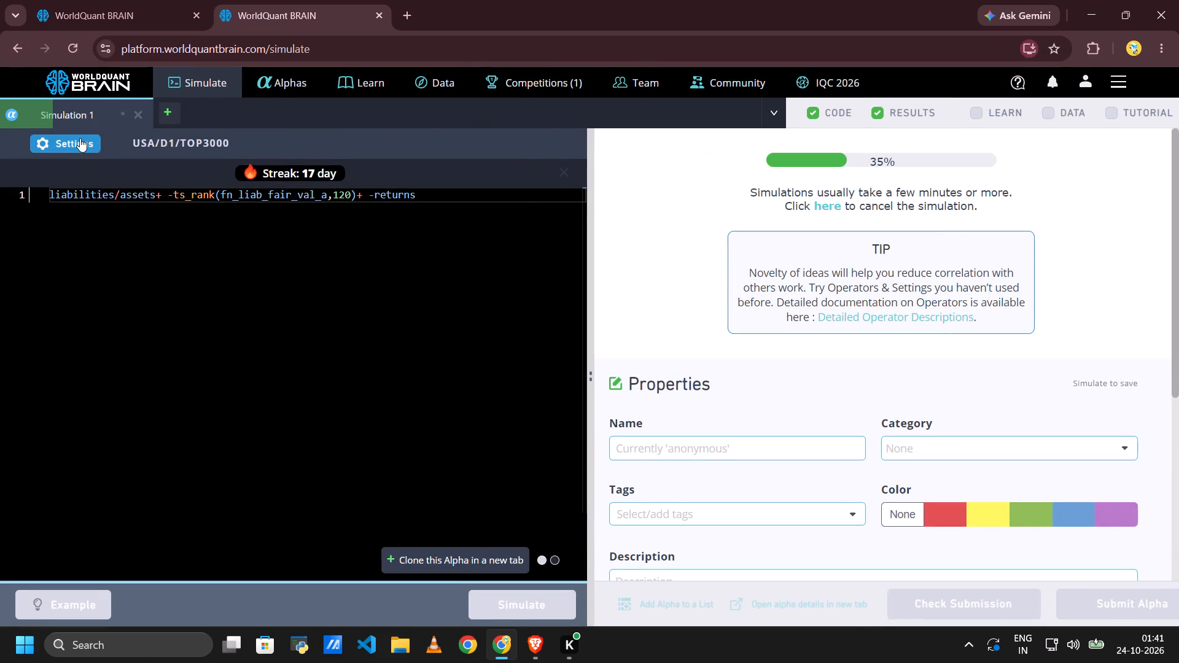
# Set Simulation 1's decay to 0 and neutralization to Industry, and apply the settings.
pyautogui.click(80, 138)
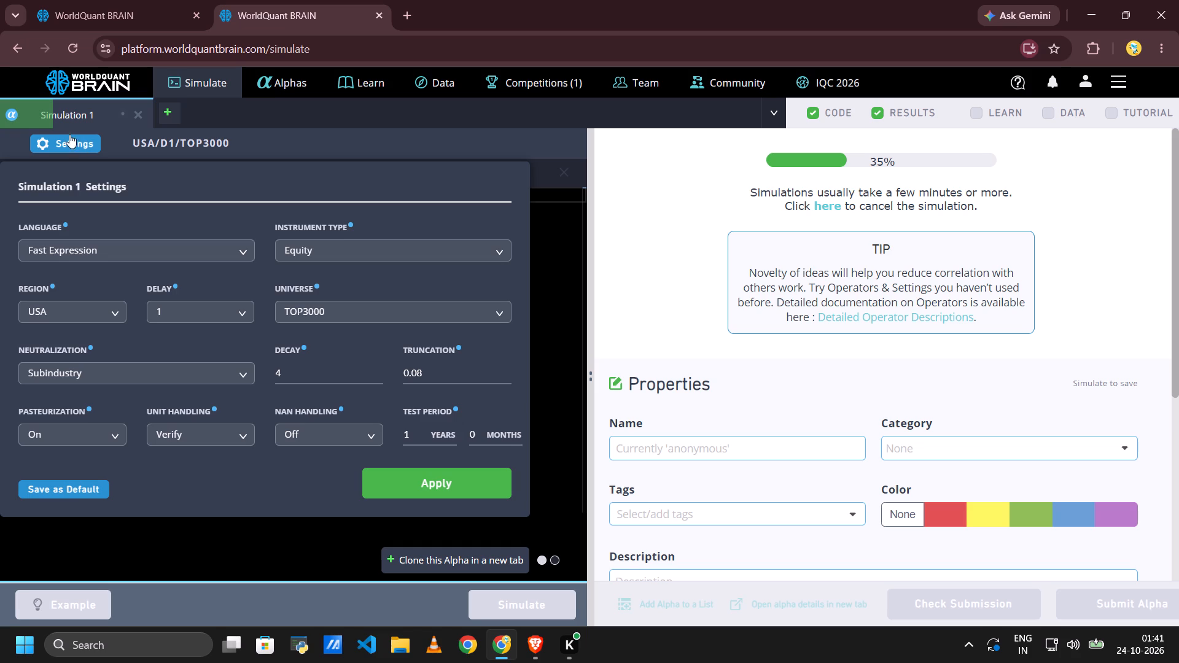
pyautogui.click(342, 367)
pyautogui.press('BackSpace')
pyautogui.press('0')
pyautogui.click(238, 380)
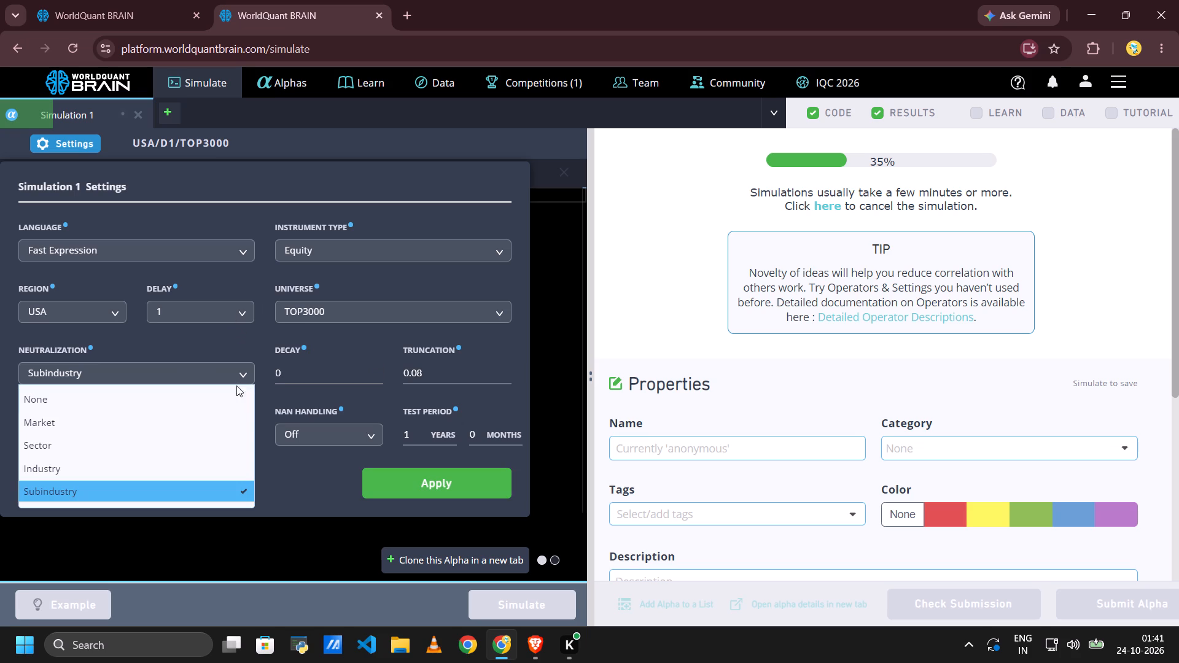
pyautogui.click(145, 461)
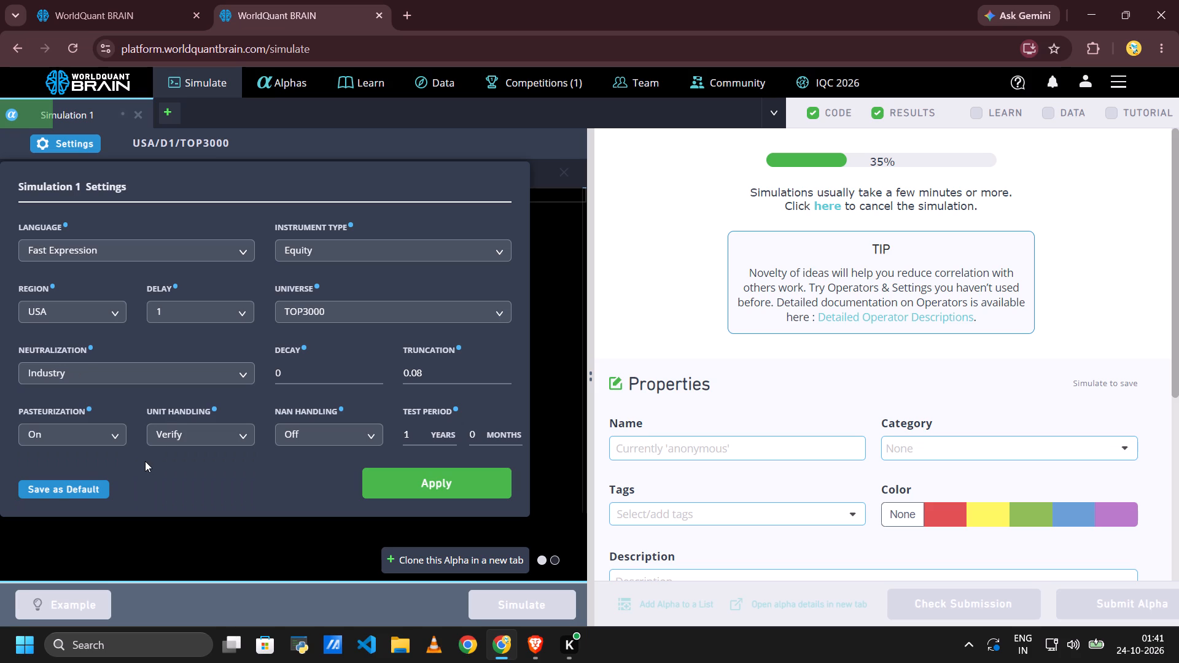
pyautogui.click(448, 480)
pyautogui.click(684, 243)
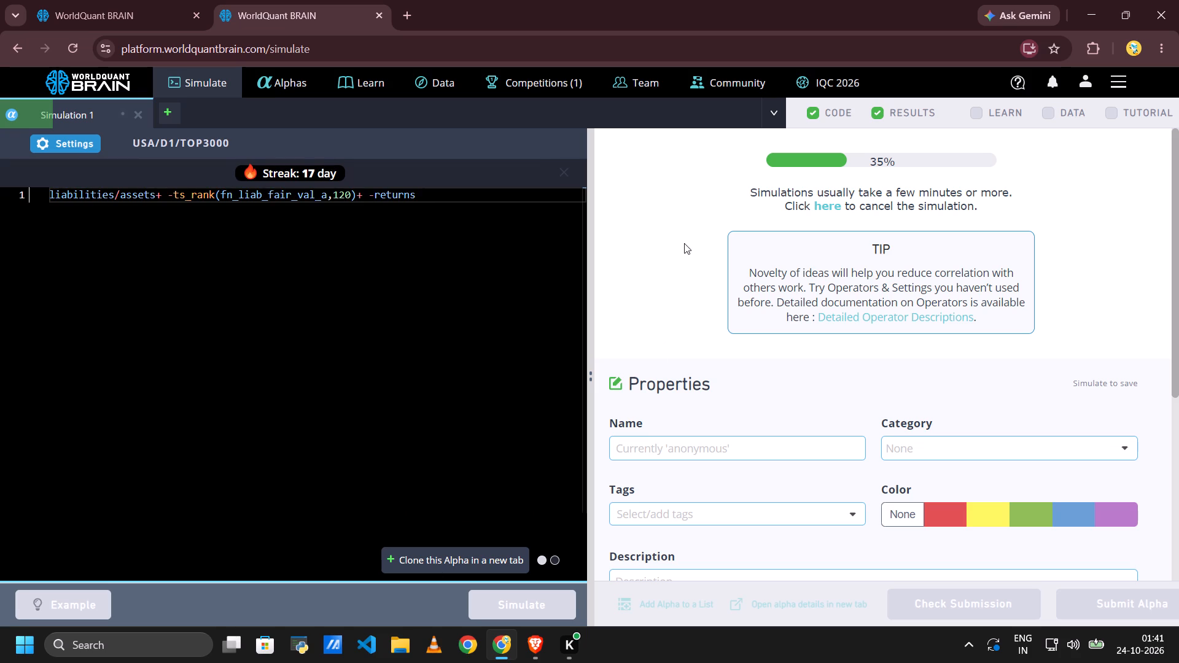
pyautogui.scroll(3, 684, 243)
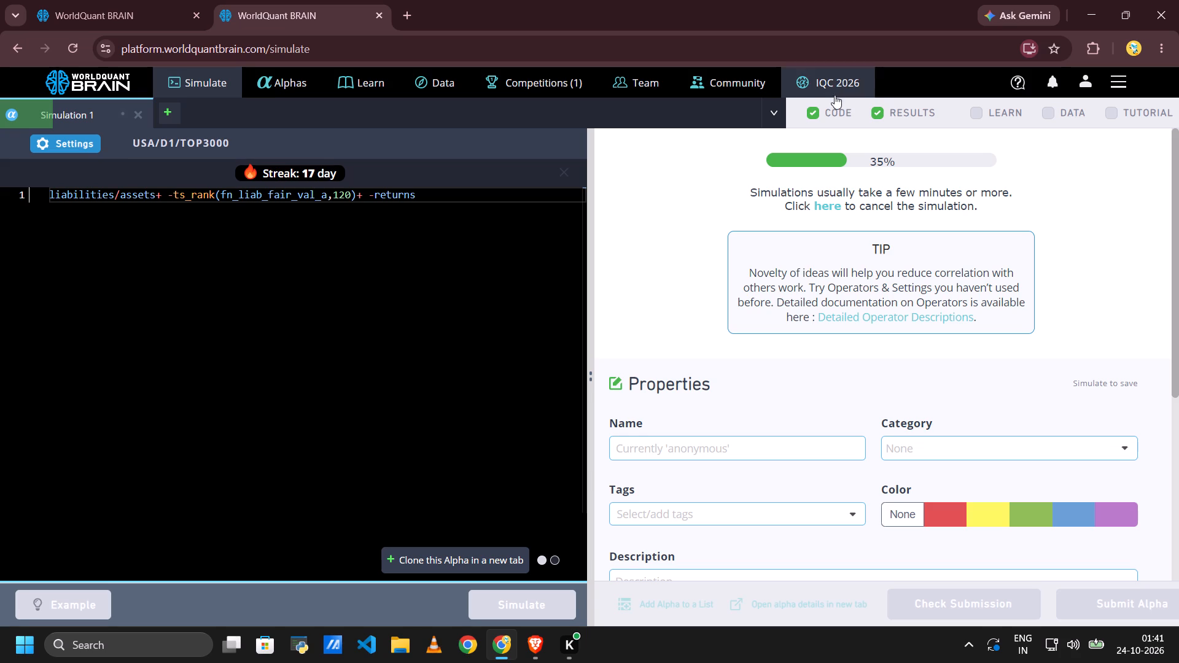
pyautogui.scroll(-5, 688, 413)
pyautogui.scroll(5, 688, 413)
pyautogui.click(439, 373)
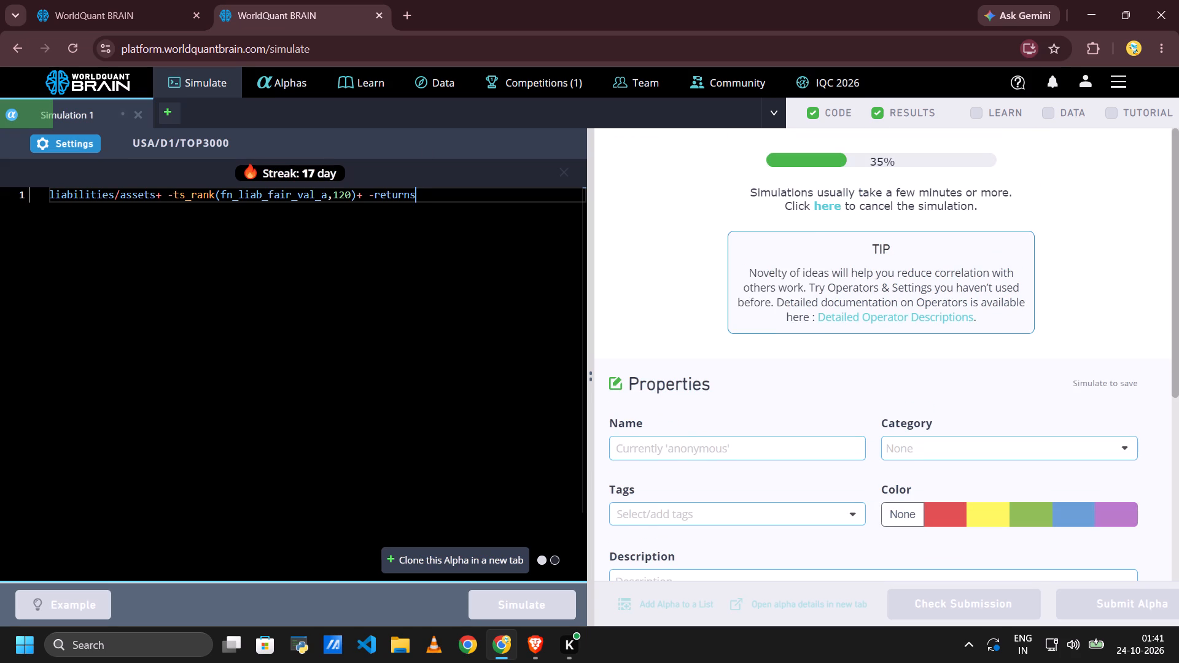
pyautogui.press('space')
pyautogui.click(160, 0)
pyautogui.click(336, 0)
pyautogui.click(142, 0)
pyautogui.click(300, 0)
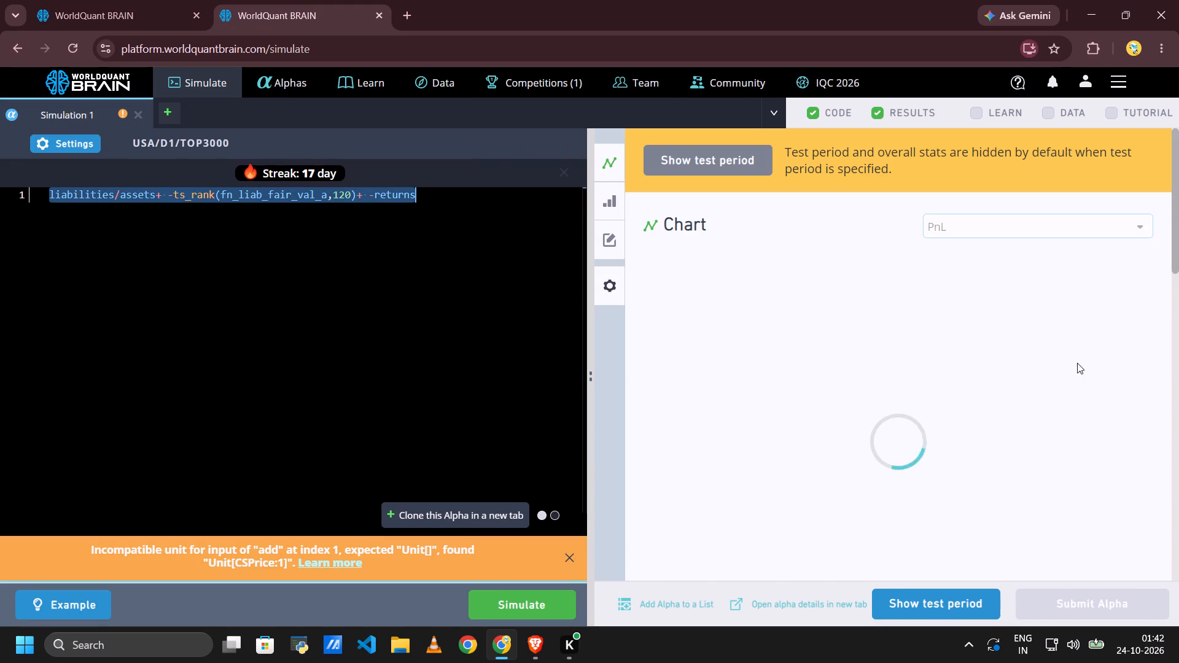
# Show the test period results of Simulation 1 and expand the failed checks under IS Testing Status.
pyautogui.scroll(-2, 1037, 420)
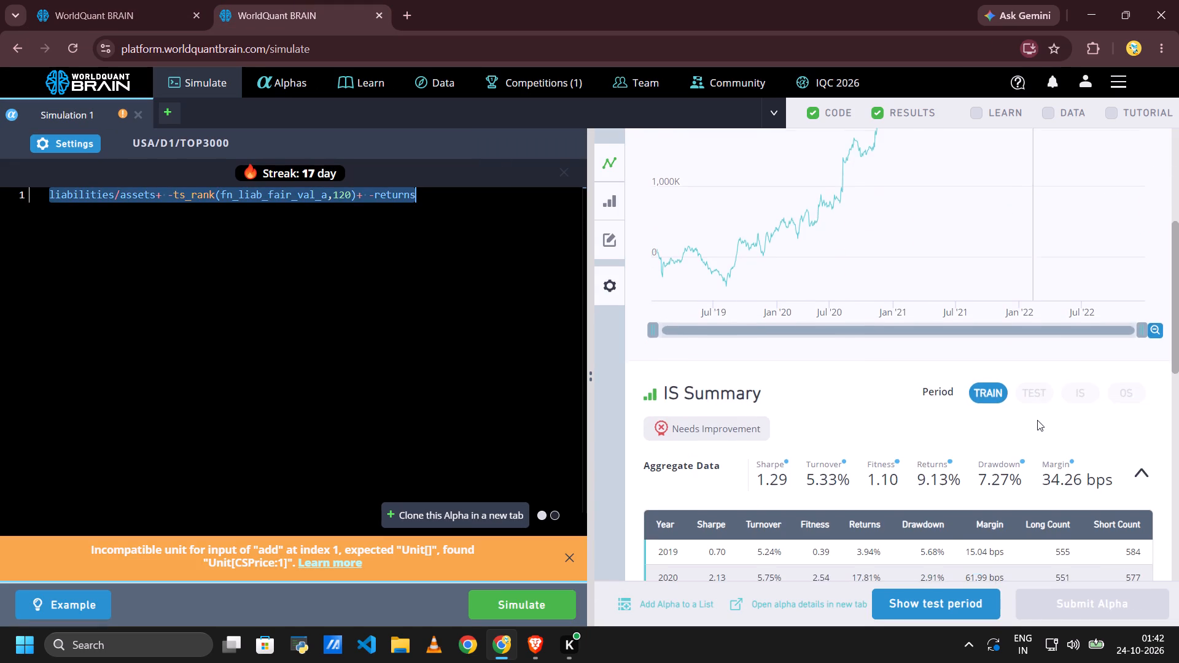
pyautogui.scroll(-5, 1037, 420)
pyautogui.click(959, 601)
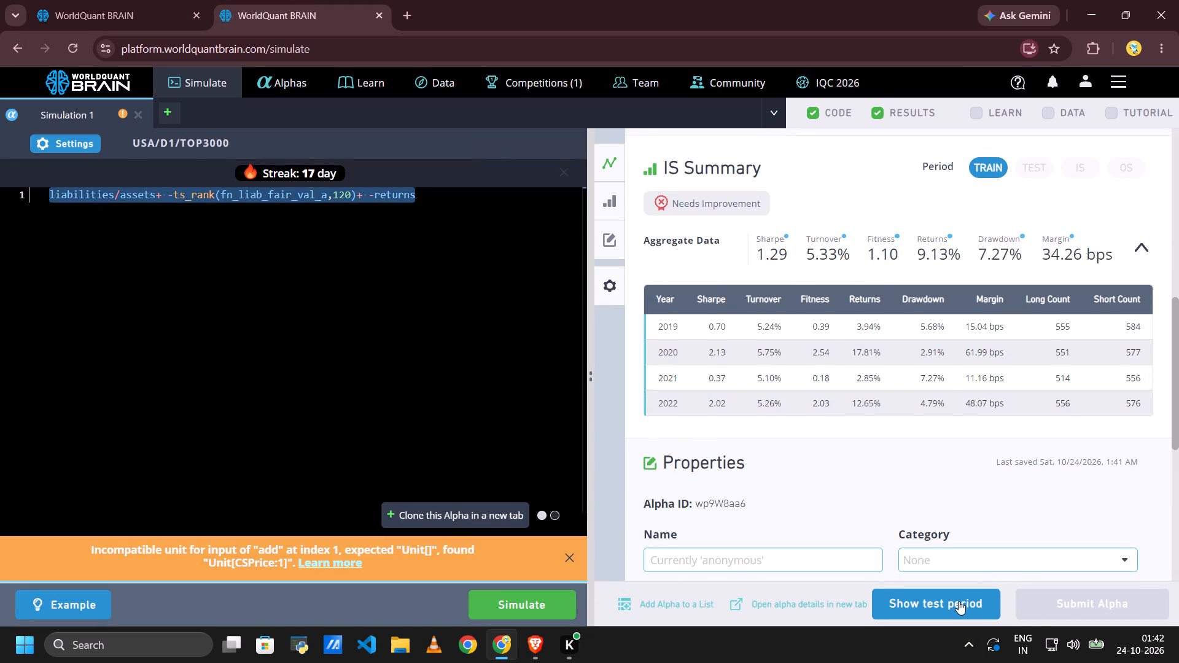
pyautogui.scroll(-4, 995, 458)
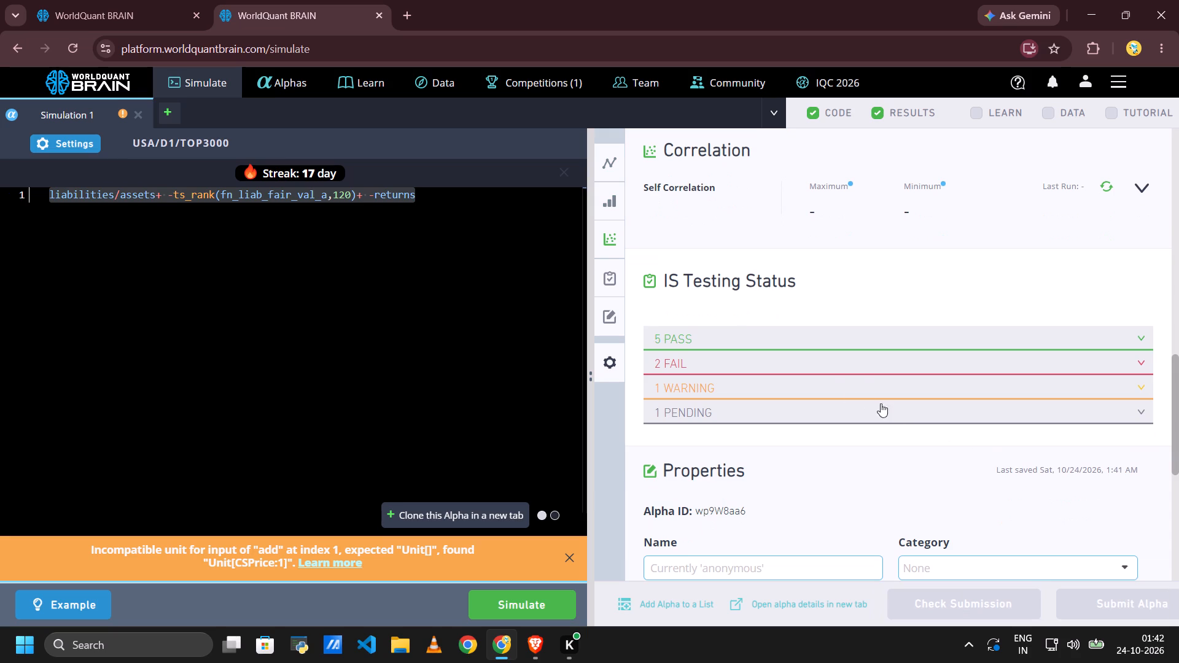
pyautogui.click(871, 358)
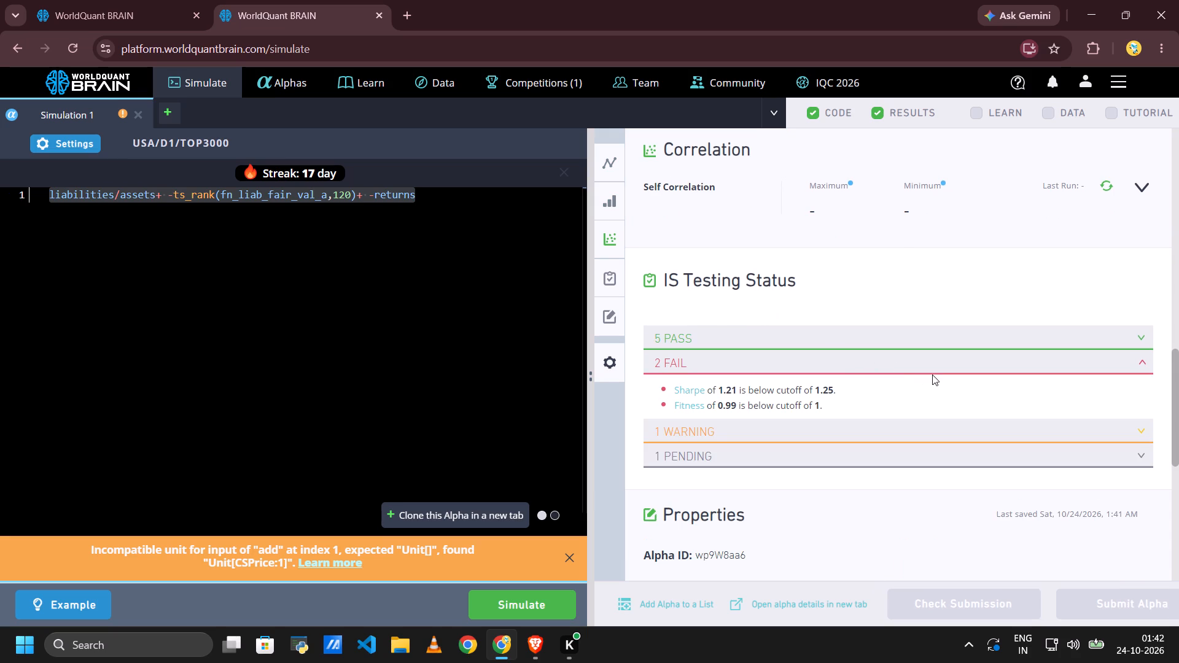
pyautogui.click(350, 193)
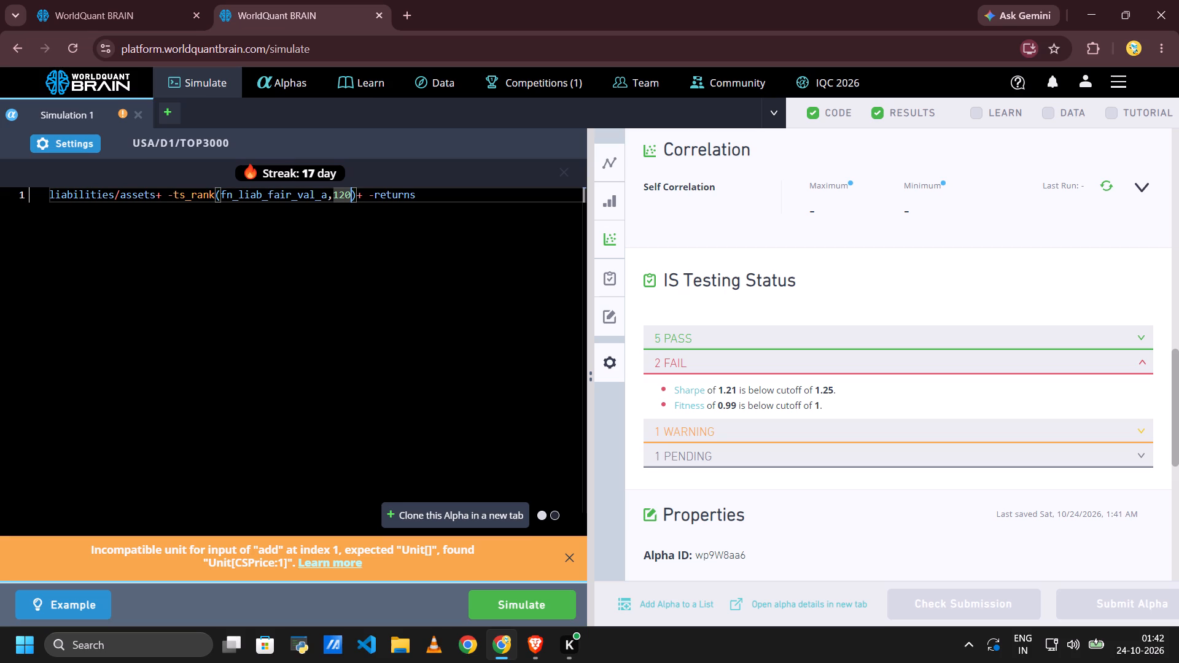
# Expand the pending check and the Self Correlation section, and examine the correlated alphas alongside the testing status.
pyautogui.click(995, 454)
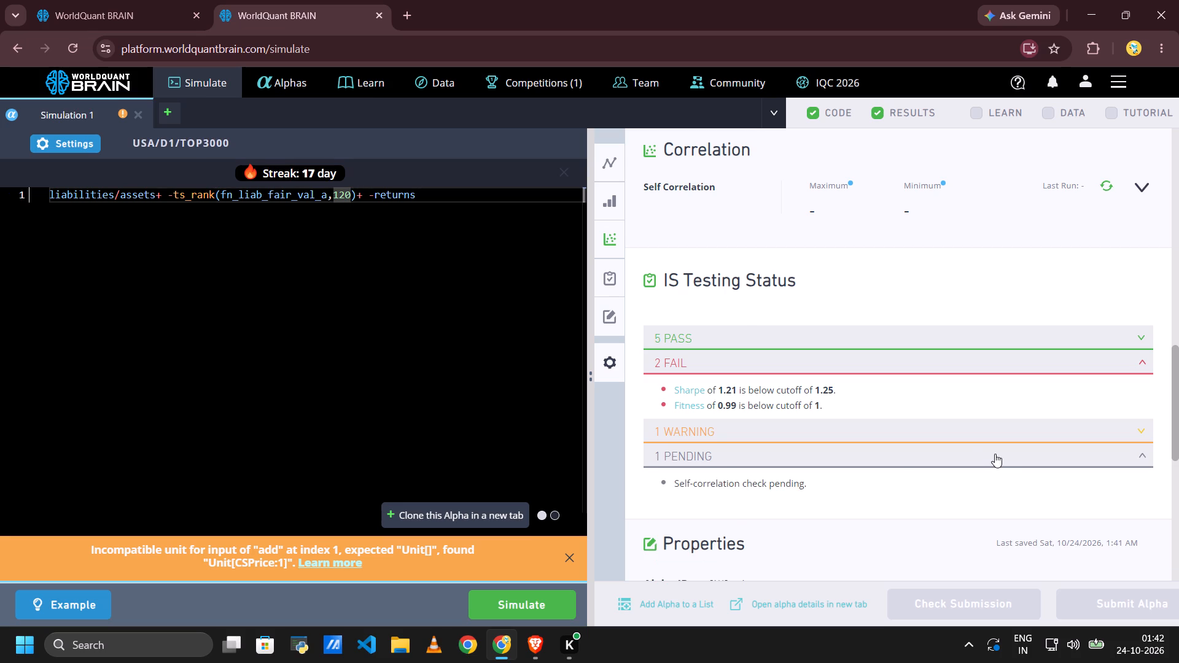
pyautogui.click(1144, 183)
pyautogui.scroll(-6, 1040, 281)
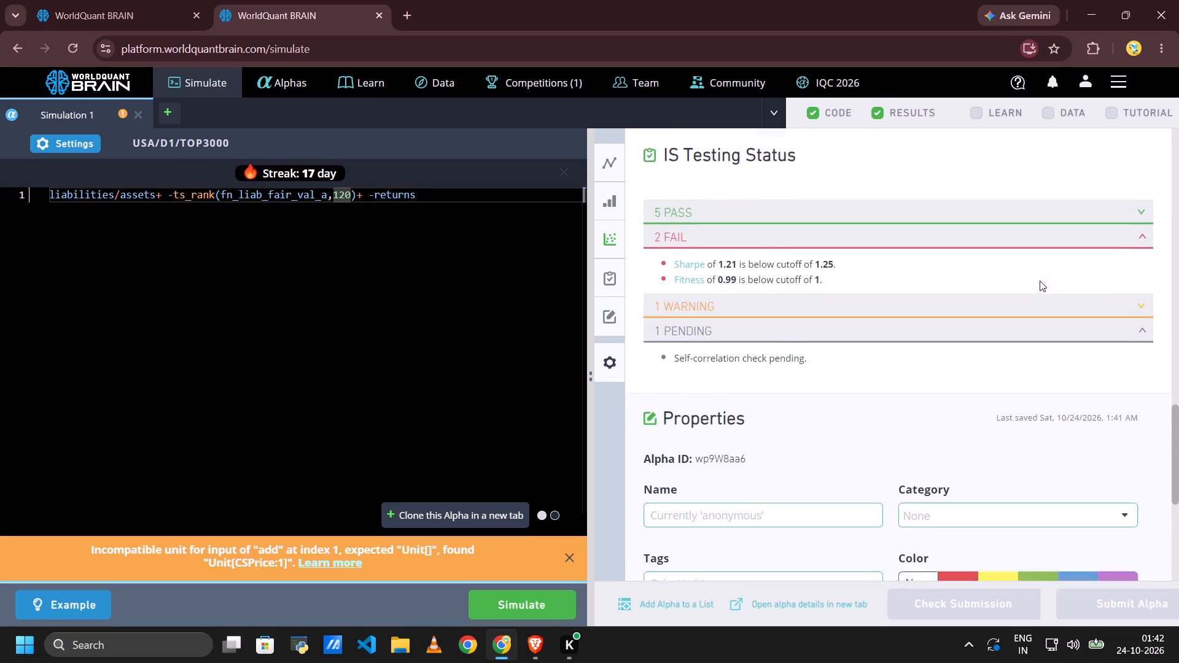
pyautogui.scroll(-1, 1040, 281)
pyautogui.scroll(4, 1023, 289)
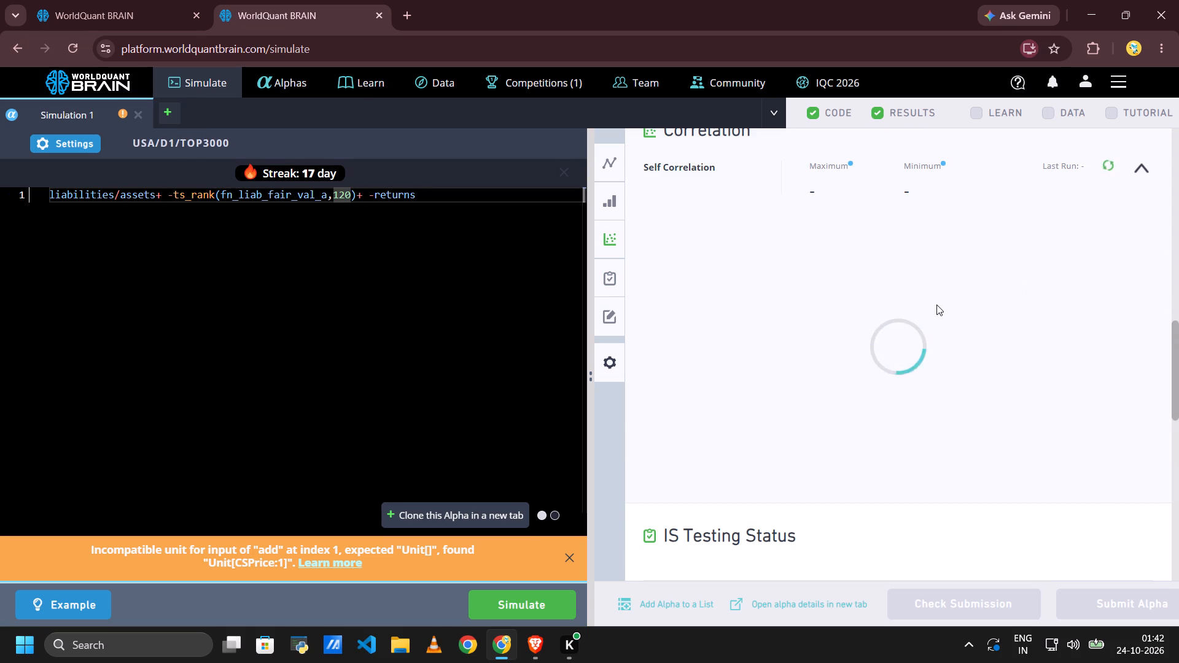
pyautogui.click(936, 304)
pyautogui.hscroll(-1, 936, 304)
pyautogui.scroll(-1, 936, 304)
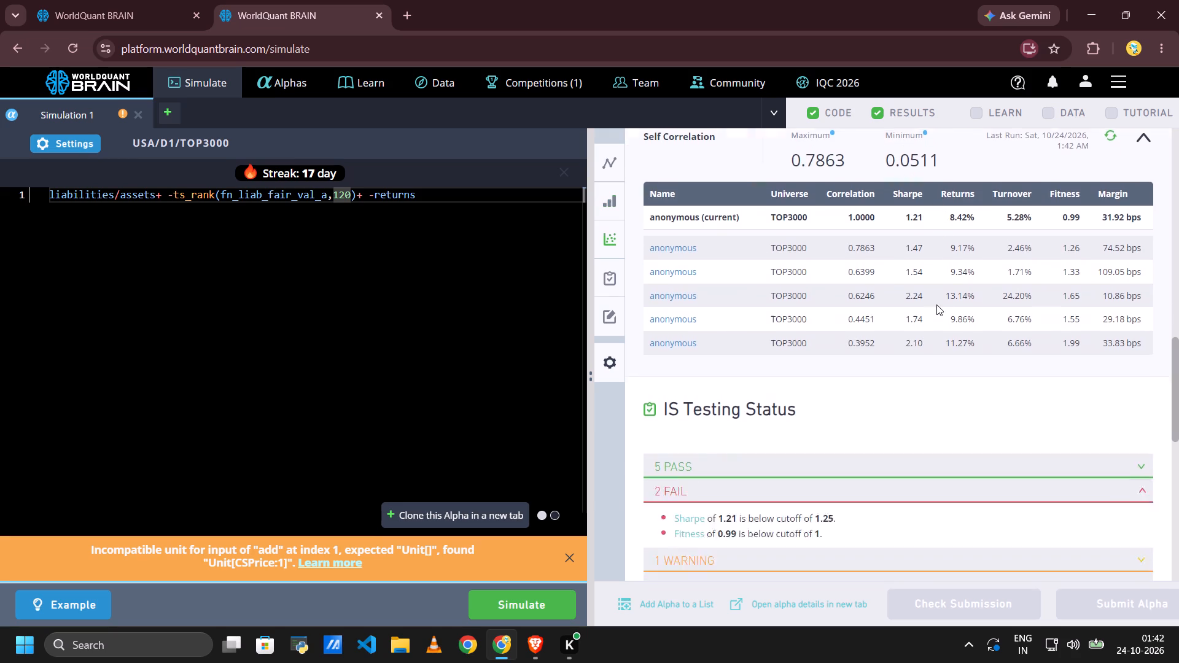
pyautogui.scroll(-3, 936, 304)
pyautogui.doubleClick(1116, 266)
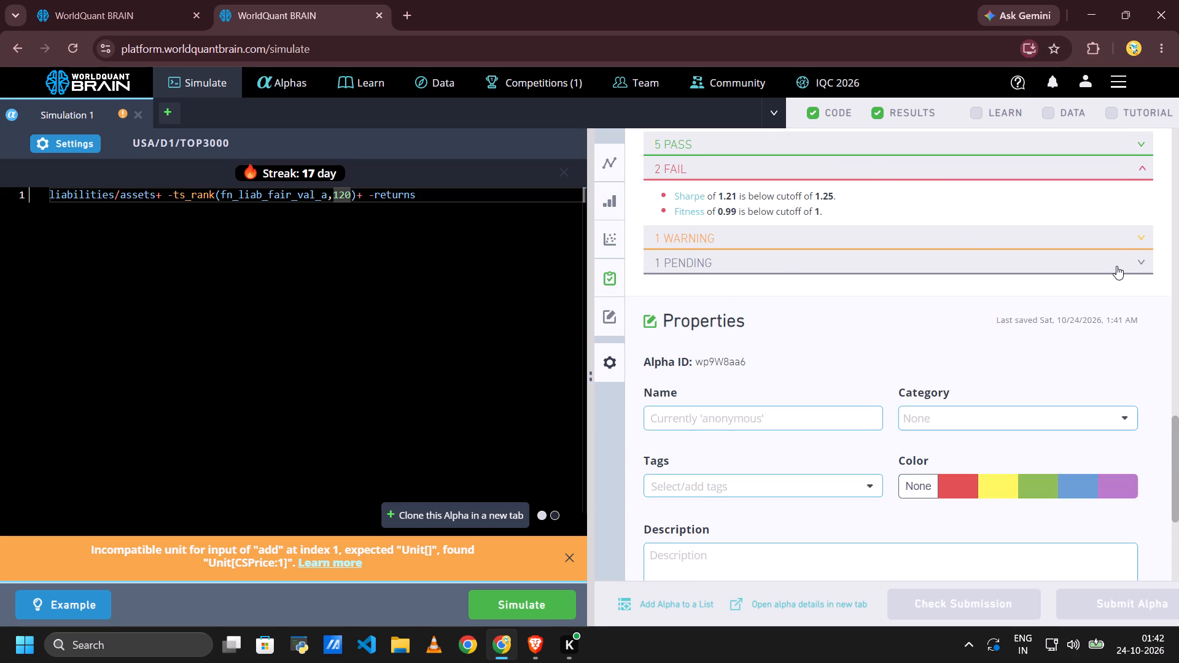
pyautogui.scroll(1, 768, 514)
pyautogui.scroll(-1, 768, 514)
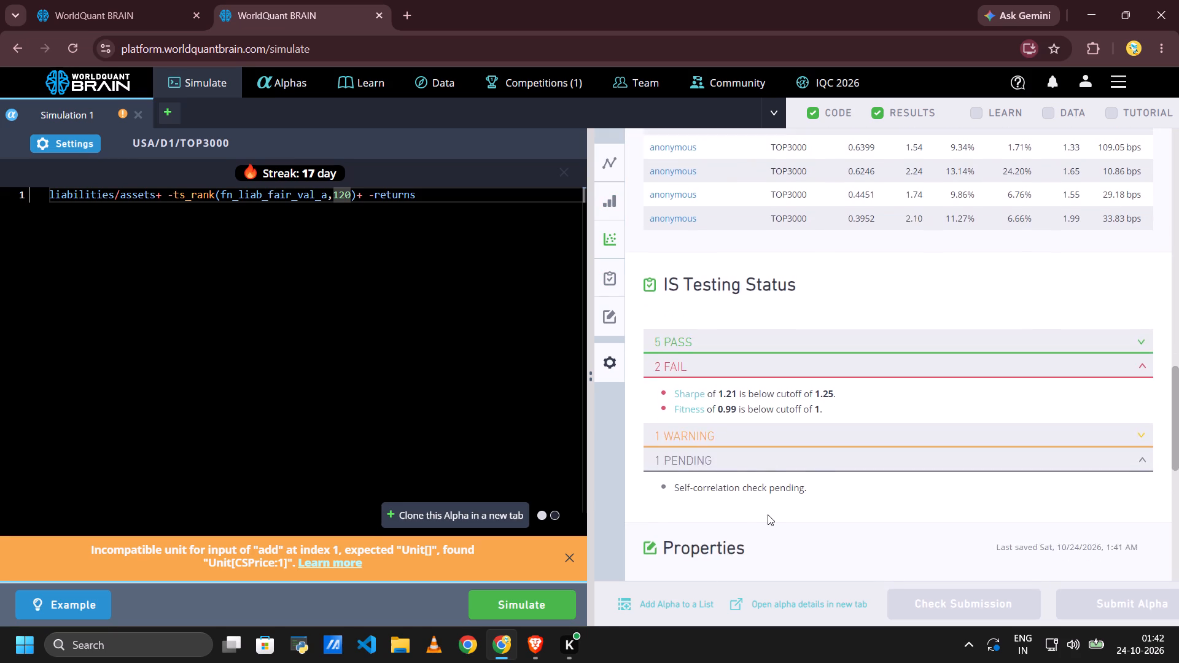
pyautogui.scroll(4, 768, 514)
# Set the ts_rank lookback in the Simulation 1 expression to 134 and run the simulation.
pyautogui.click(352, 195)
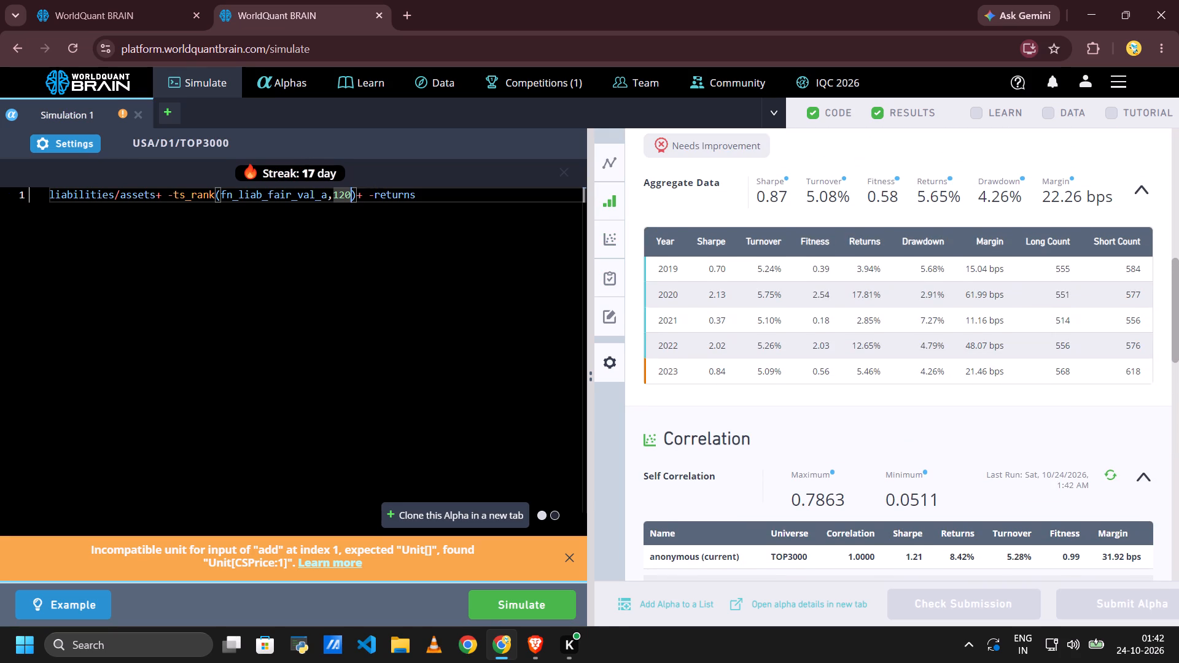
pyautogui.press('BackSpace')
pyautogui.press('BackSpace')
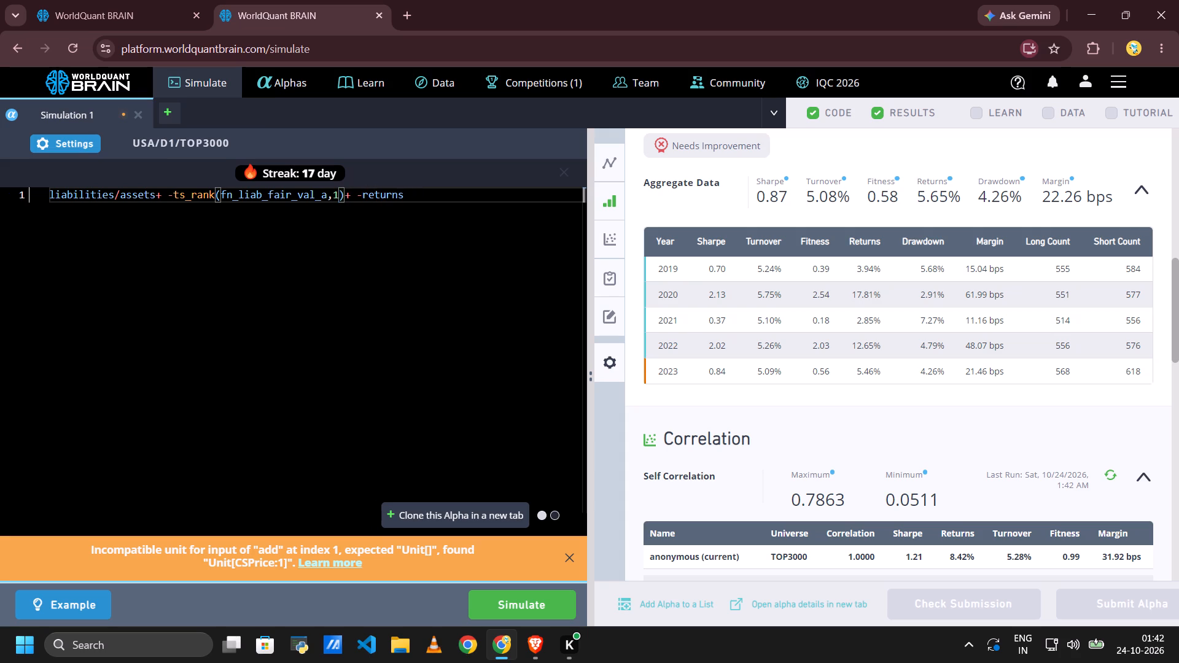
pyautogui.press('BackSpace')
pyautogui.write('134')
pyautogui.click(494, 611)
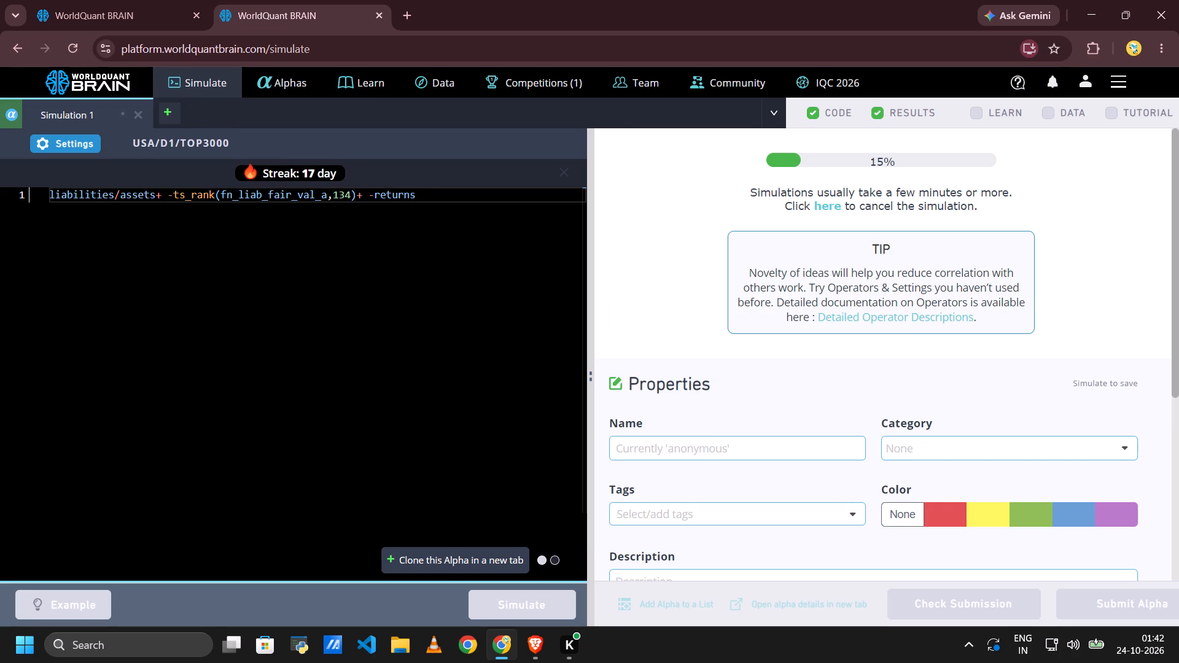
# Copy the entire Simulation 1 alpha expression into a new simulation tab.
pyautogui.moveTo(491, 205); pyautogui.dragTo(56, 263)
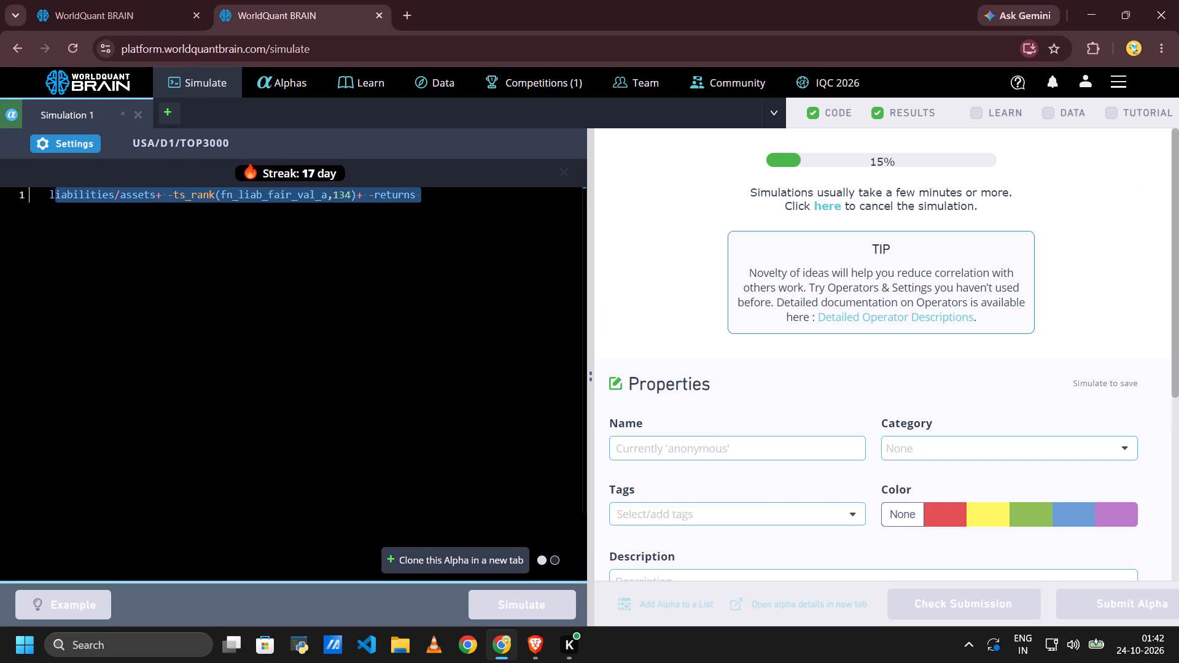
pyautogui.moveTo(56, 263); pyautogui.dragTo(43, 258)
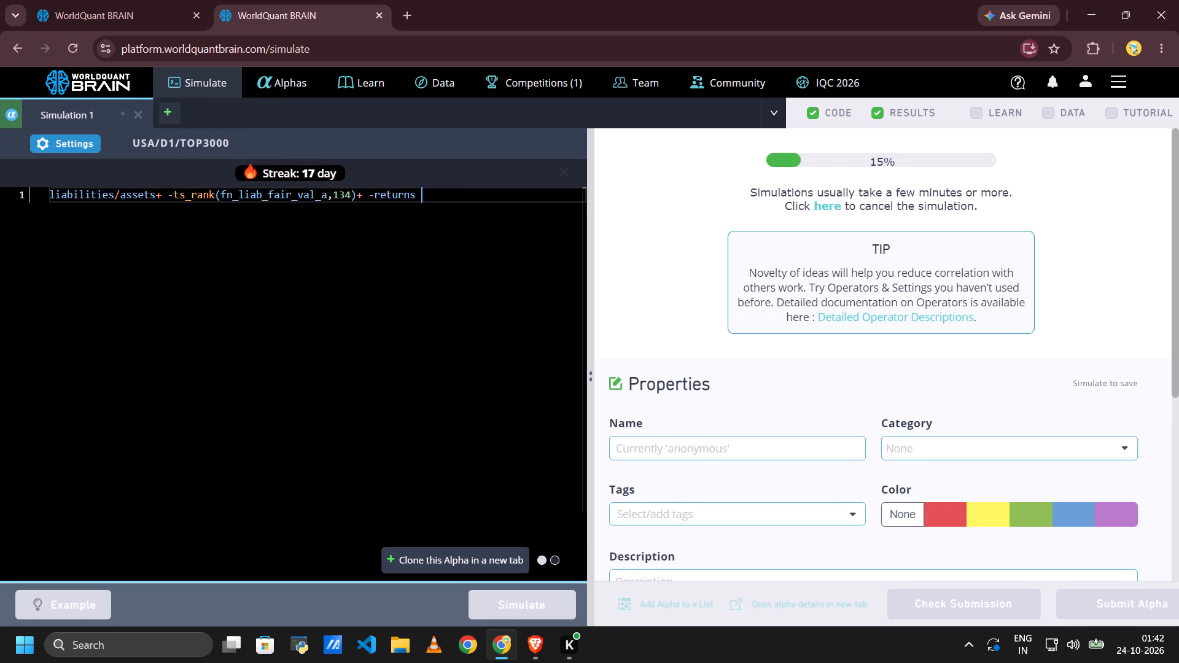
pyautogui.moveTo(432, 194); pyautogui.dragTo(37, 190)
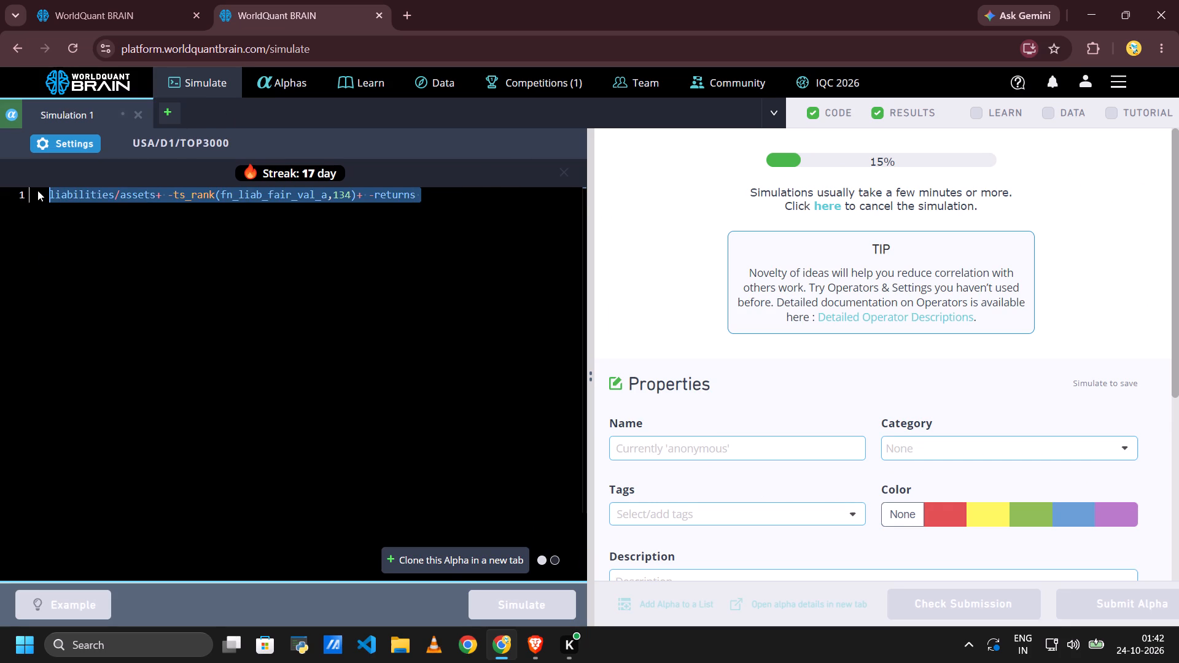
pyautogui.hotkey('ctrl', 'c')
pyautogui.click(169, 101)
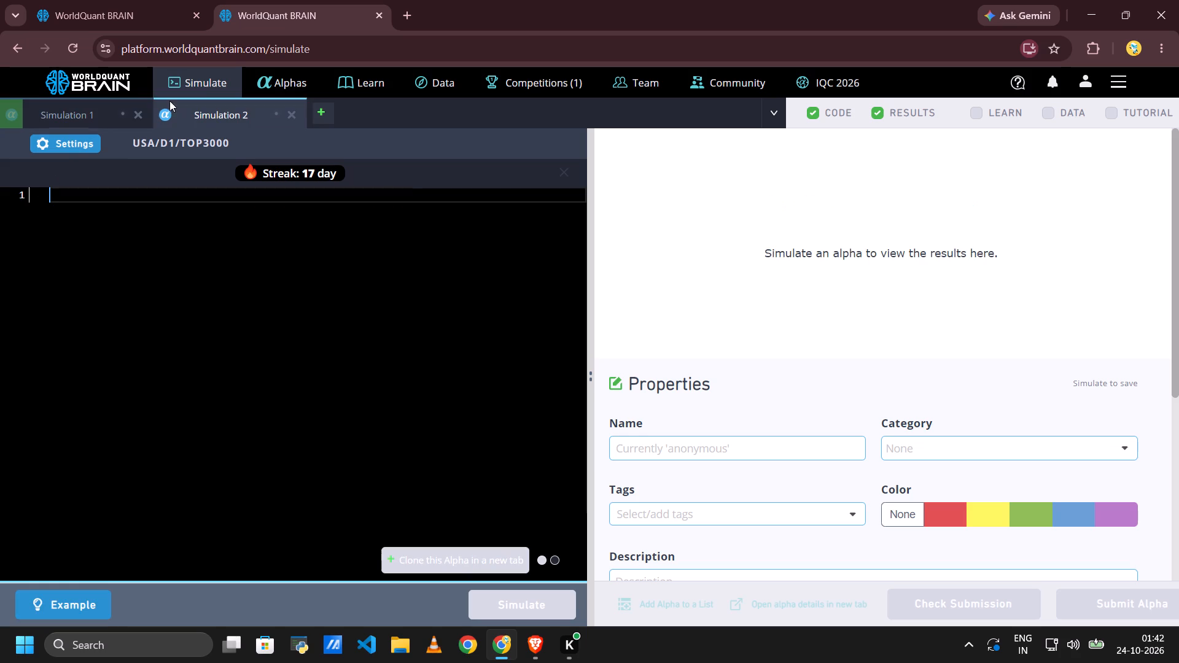
pyautogui.click(262, 195)
pyautogui.hotkey('ctrl', 'v')
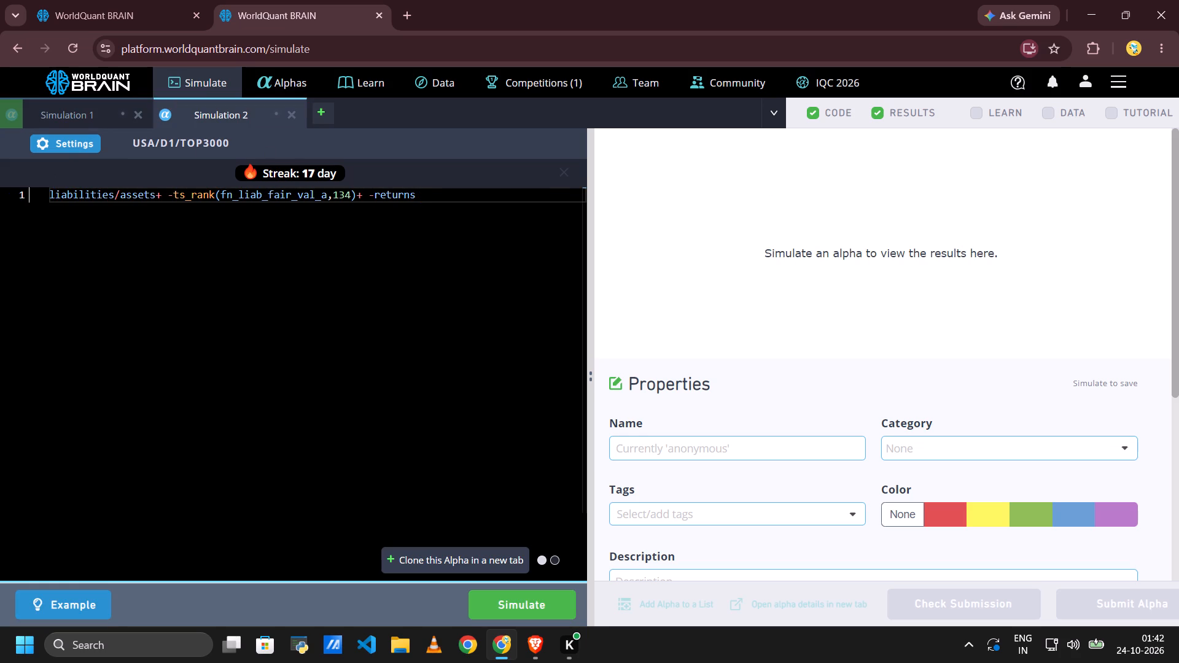
# Set the ts_rank lookback in the Simulation 2 expression to 152 and run the simulation.
pyautogui.click(351, 195)
pyautogui.press('BackSpace')
pyautogui.press('BackSpace')
pyautogui.write('53')
pyautogui.press('BackSpace')
pyautogui.press('2')
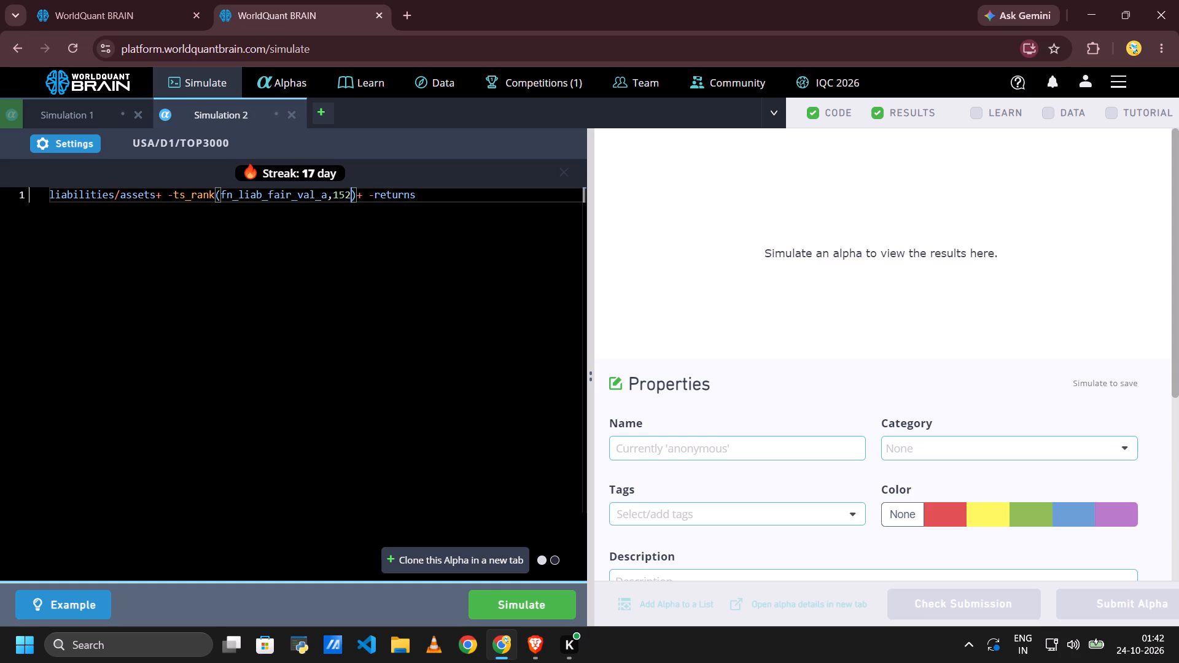
pyautogui.click(510, 603)
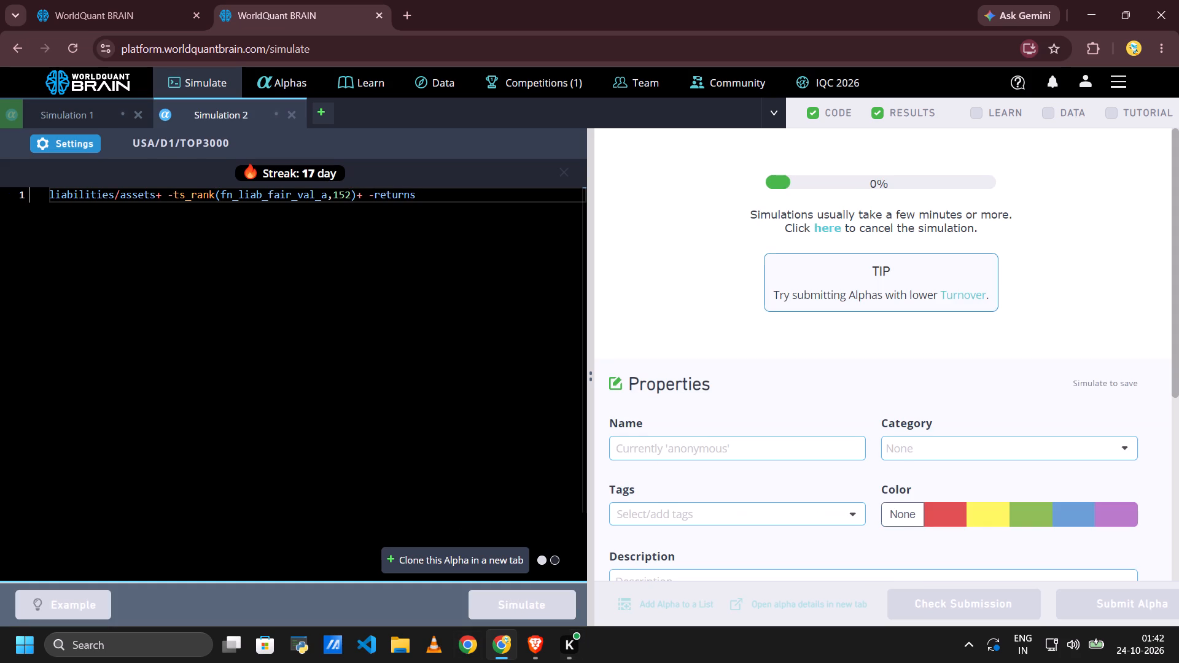
# Return to Simulation 1 to check the progress of its run.
pyautogui.click(109, 120)
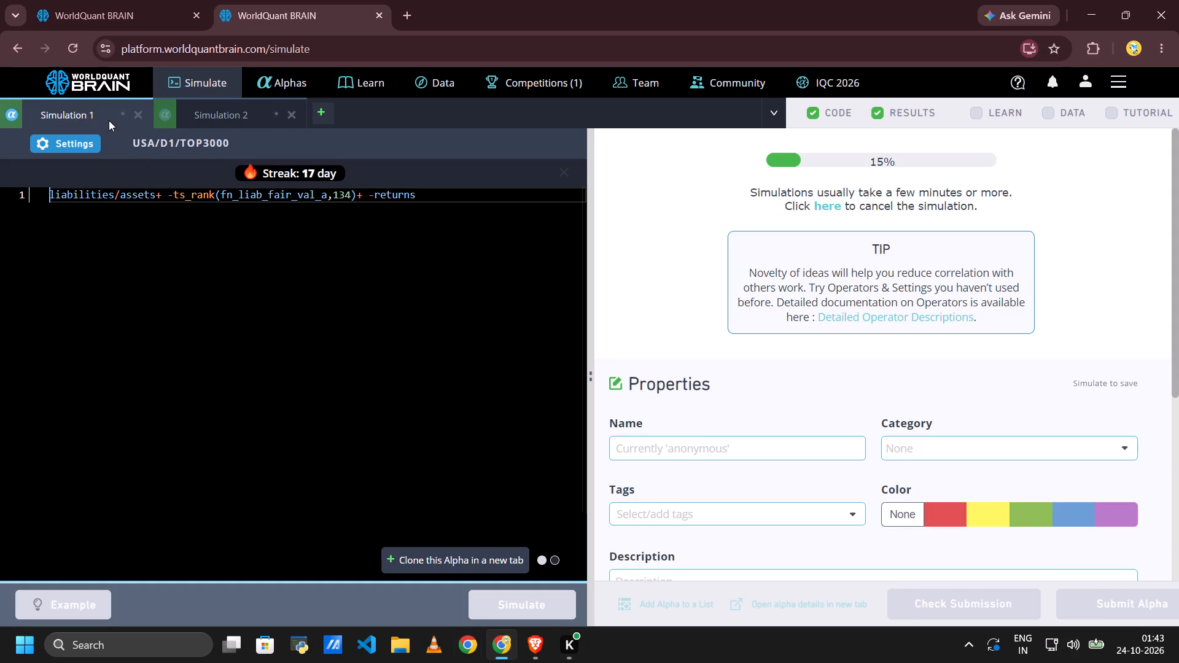
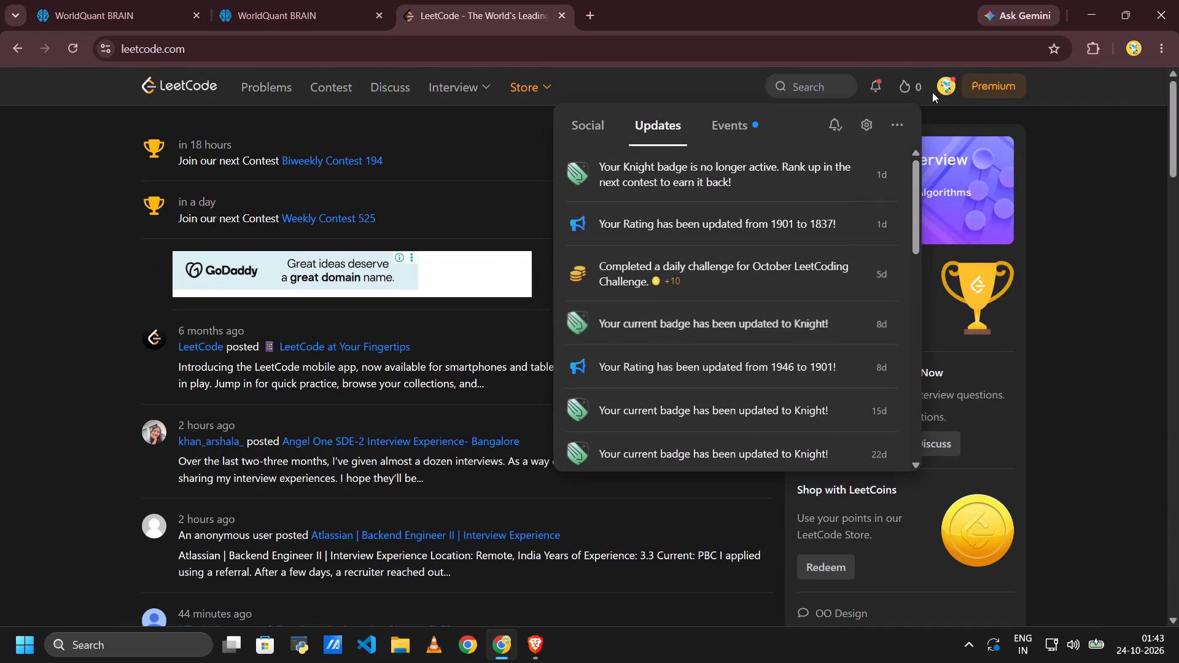
# Open the LeetCode notifications and view the Updates list.
pyautogui.click(949, 84)
pyautogui.click(949, 84)
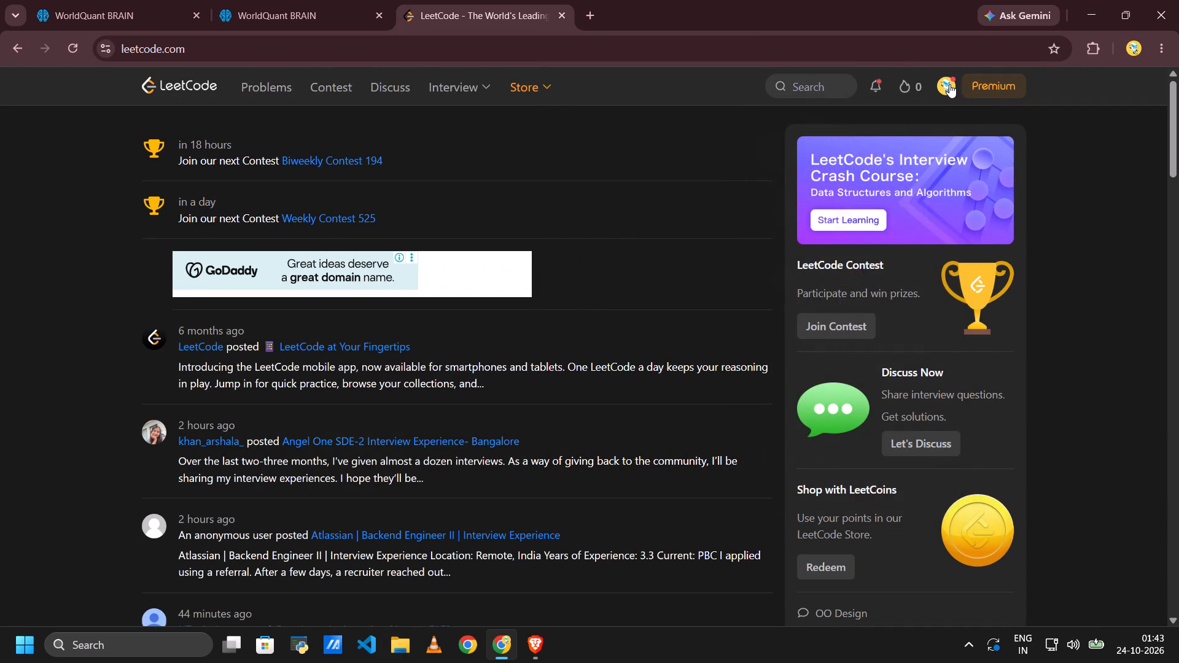
pyautogui.click(871, 83)
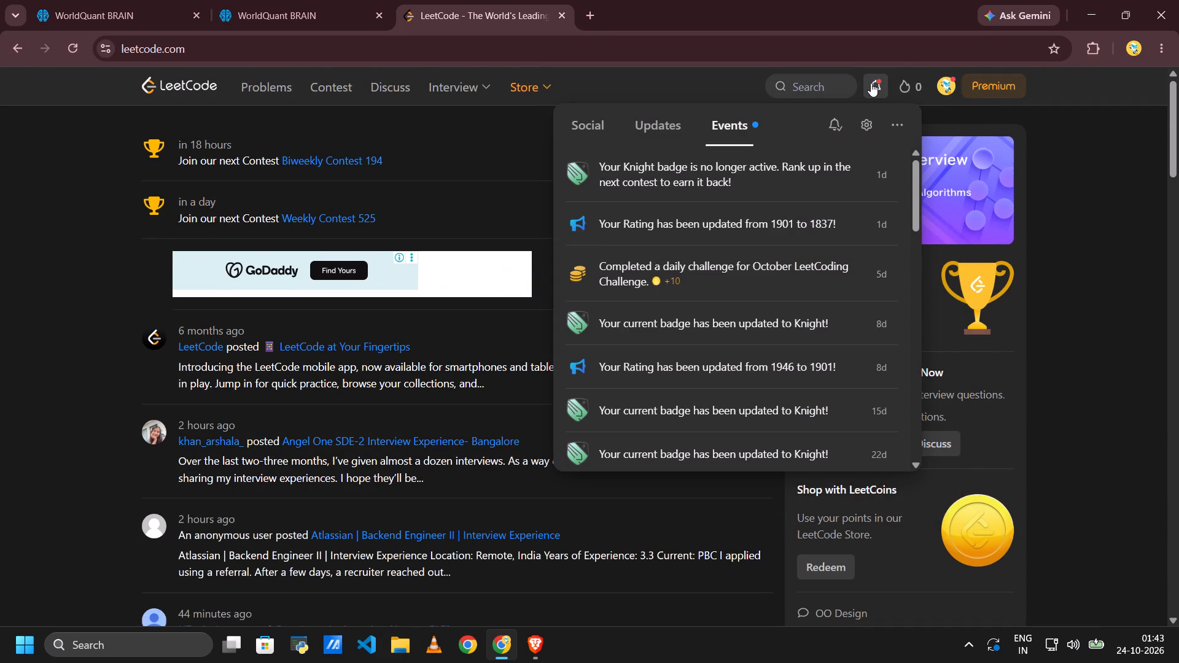
pyautogui.click(660, 117)
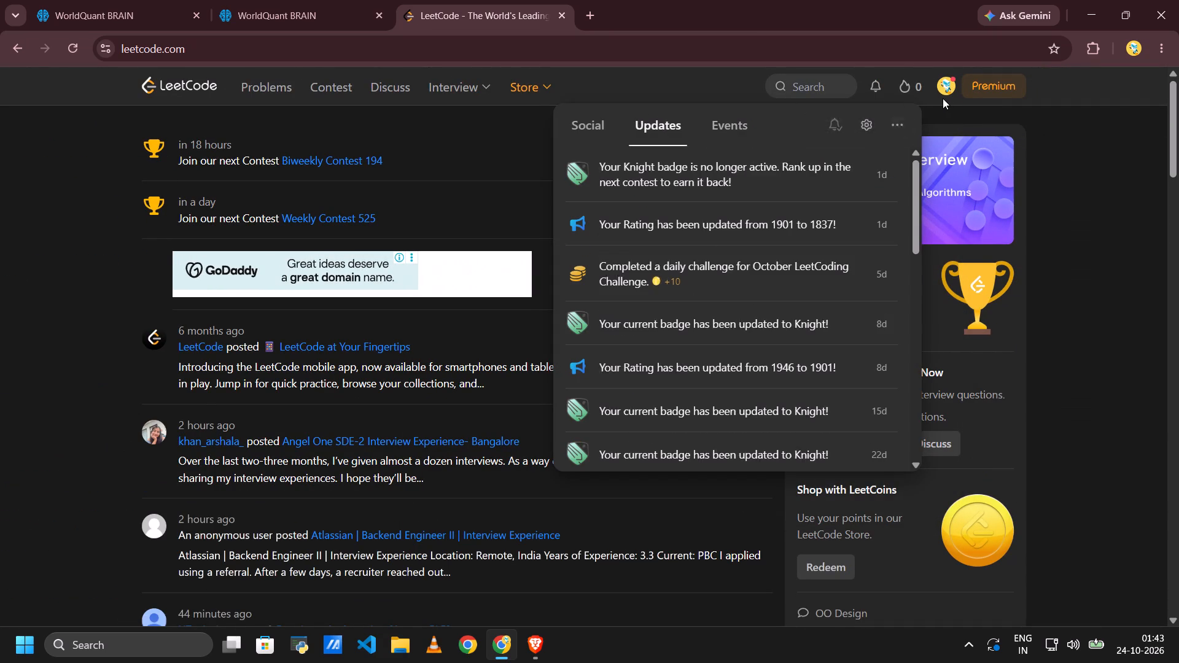
# Open your own LeetCode profile in a new browser tab and review its contest rating, solved problems and submission history.
pyautogui.click(951, 88)
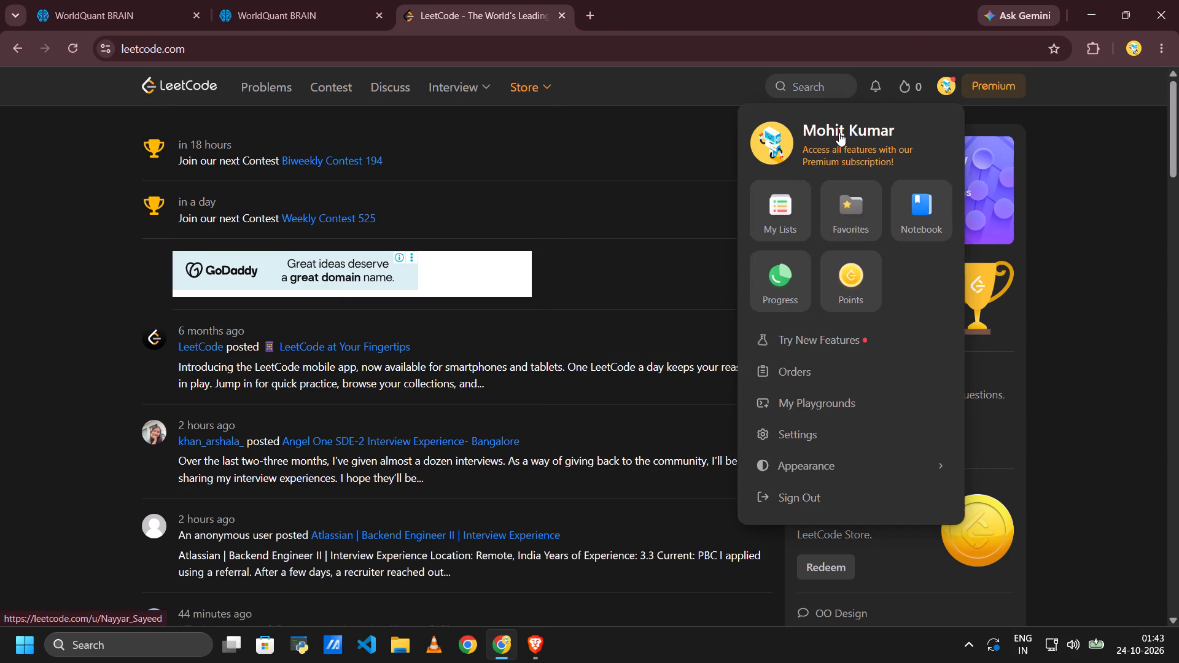
pyautogui.moveTo(847, 130); pyautogui.dragTo(822, 2)
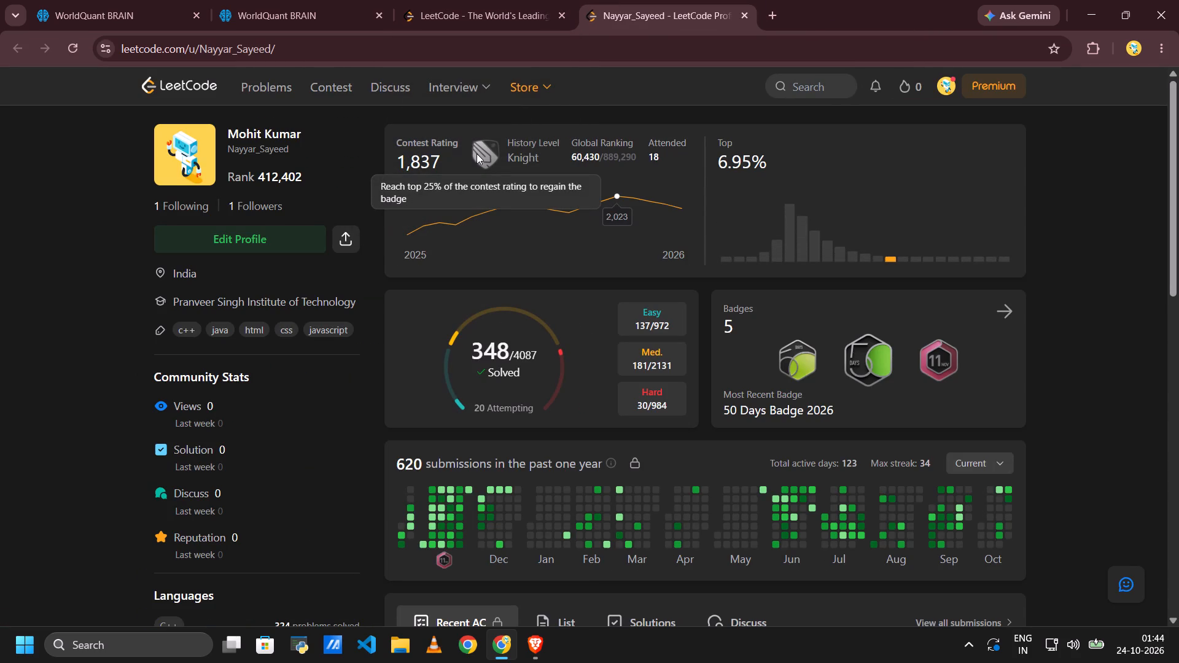
pyautogui.scroll(-2, 925, 516)
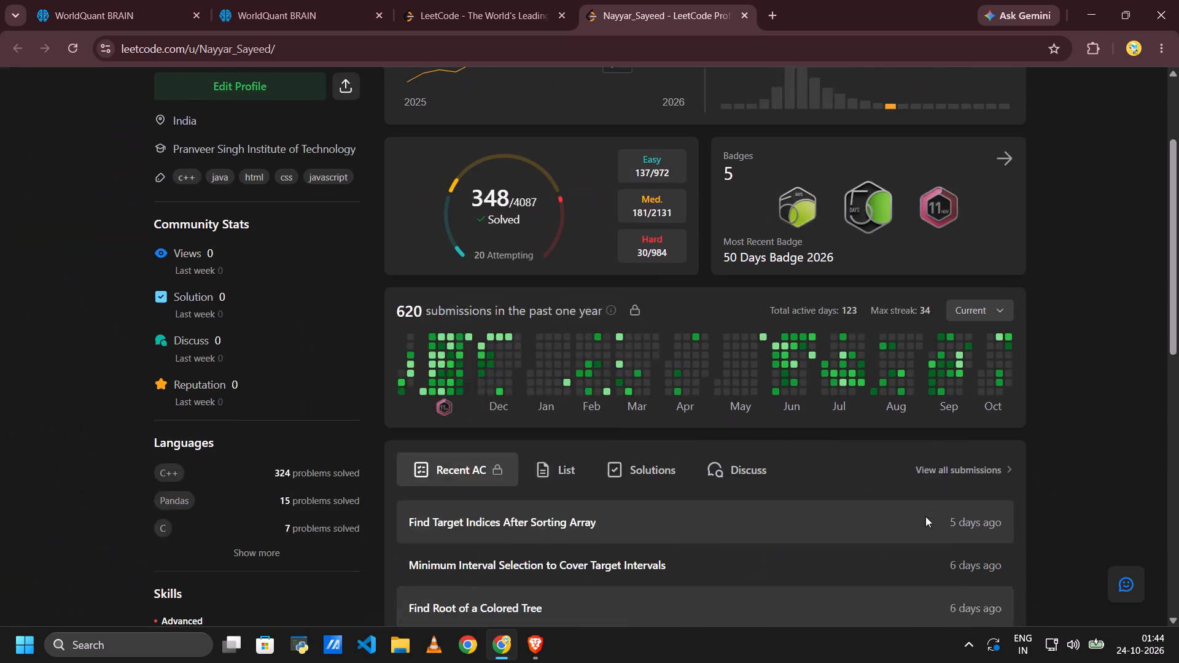
pyautogui.scroll(-3, 925, 516)
pyautogui.scroll(4, 925, 516)
# Return to the WorldQuant BRAIN Simulation 1 results and review the PnL chart and train-period IS Summary.
pyautogui.click(489, 0)
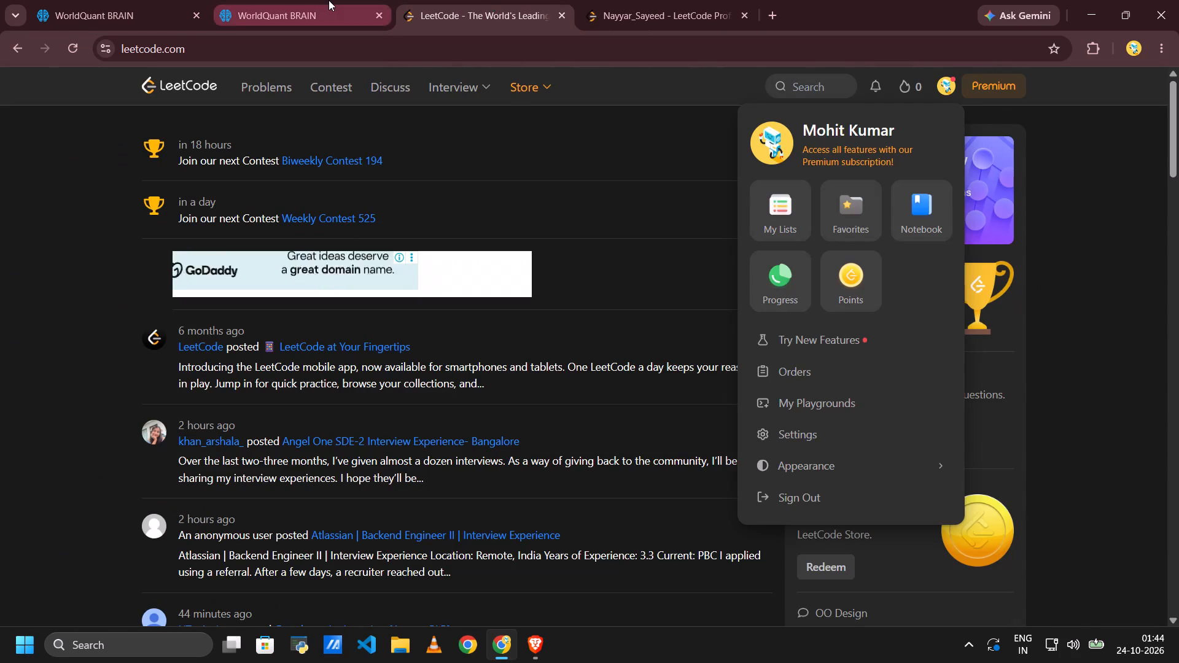
pyautogui.click(329, 0)
pyautogui.scroll(-4, 703, 285)
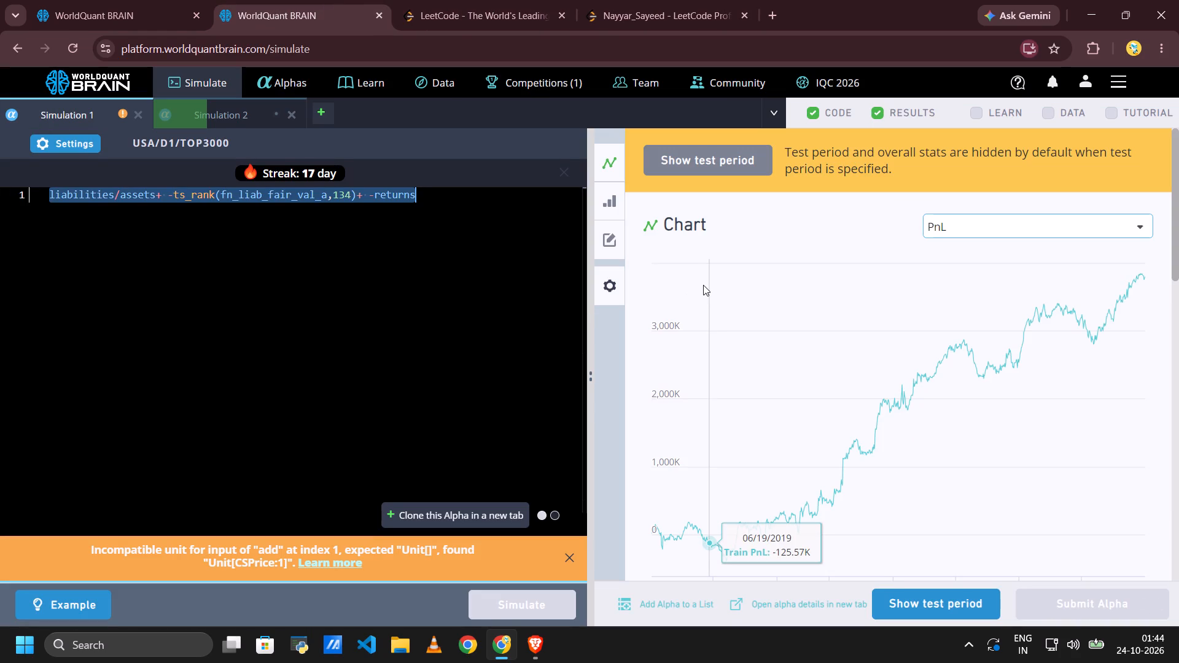
pyautogui.scroll(-1, 703, 285)
pyautogui.scroll(-6, 809, 374)
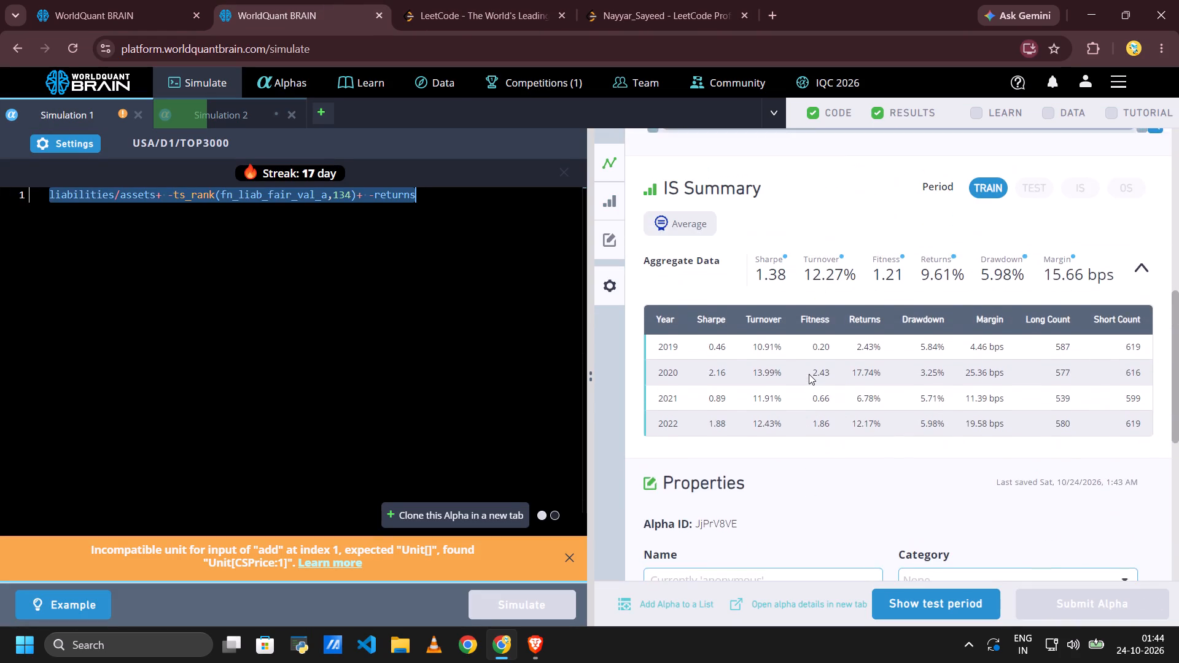
pyautogui.scroll(-2, 809, 374)
# Show the test period for Simulation 1 and expand the warning and pending items under IS Testing Status.
pyautogui.click(962, 622)
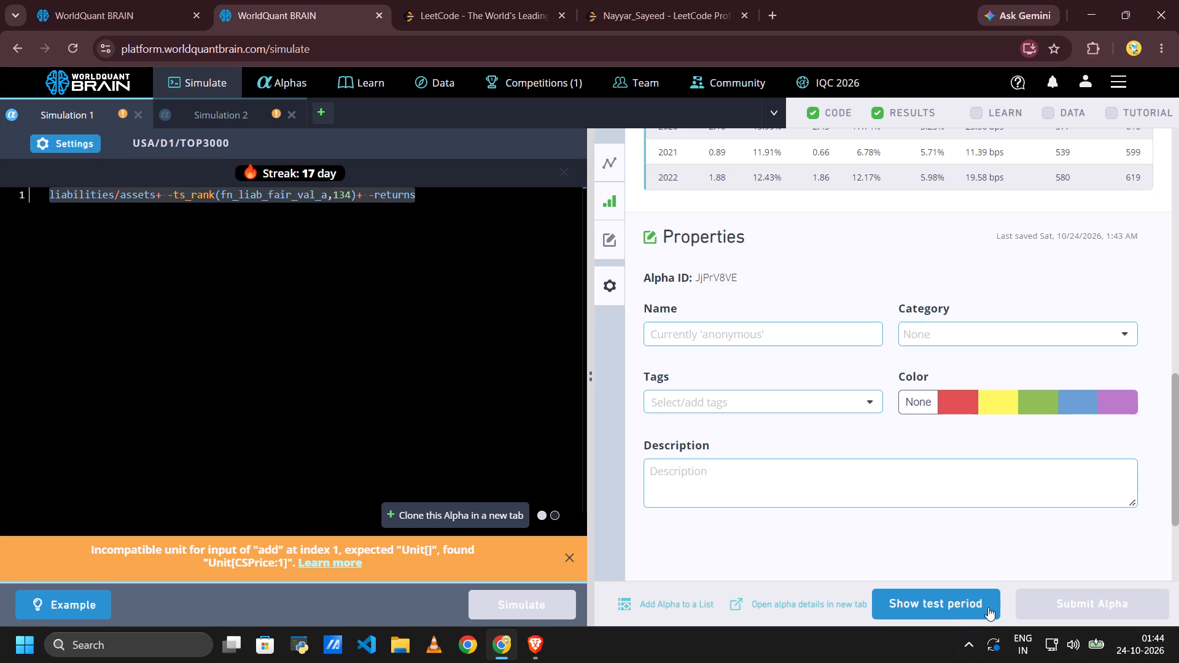
pyautogui.click(988, 607)
pyautogui.scroll(-1, 1043, 502)
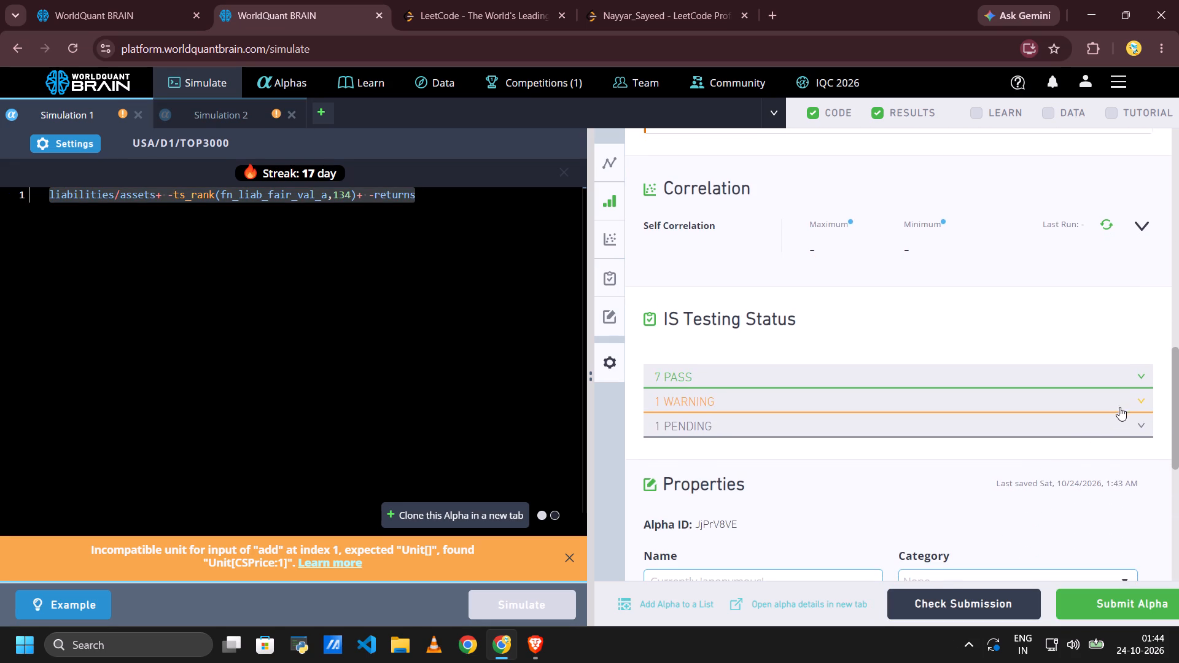
pyautogui.click(1126, 403)
pyautogui.scroll(-1, 1126, 403)
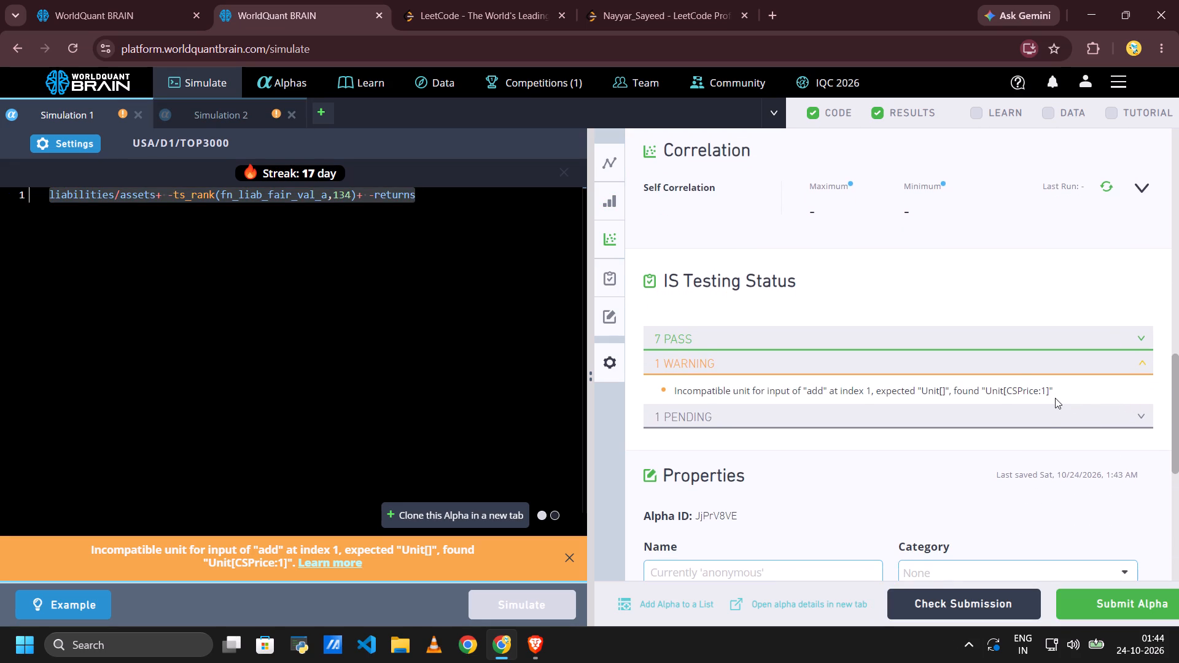
pyautogui.click(1051, 413)
pyautogui.scroll(-1, 1051, 413)
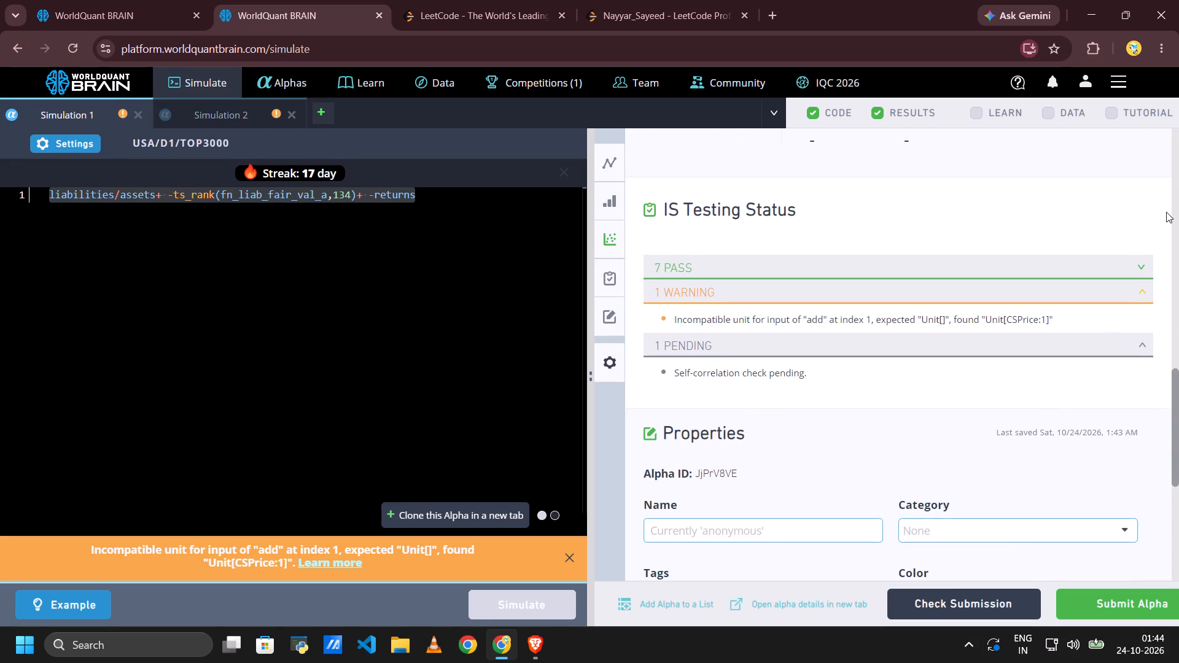
# Display the self-correlation details for the Simulation 1 alpha.
pyautogui.scroll(1, 1165, 211)
pyautogui.click(1142, 267)
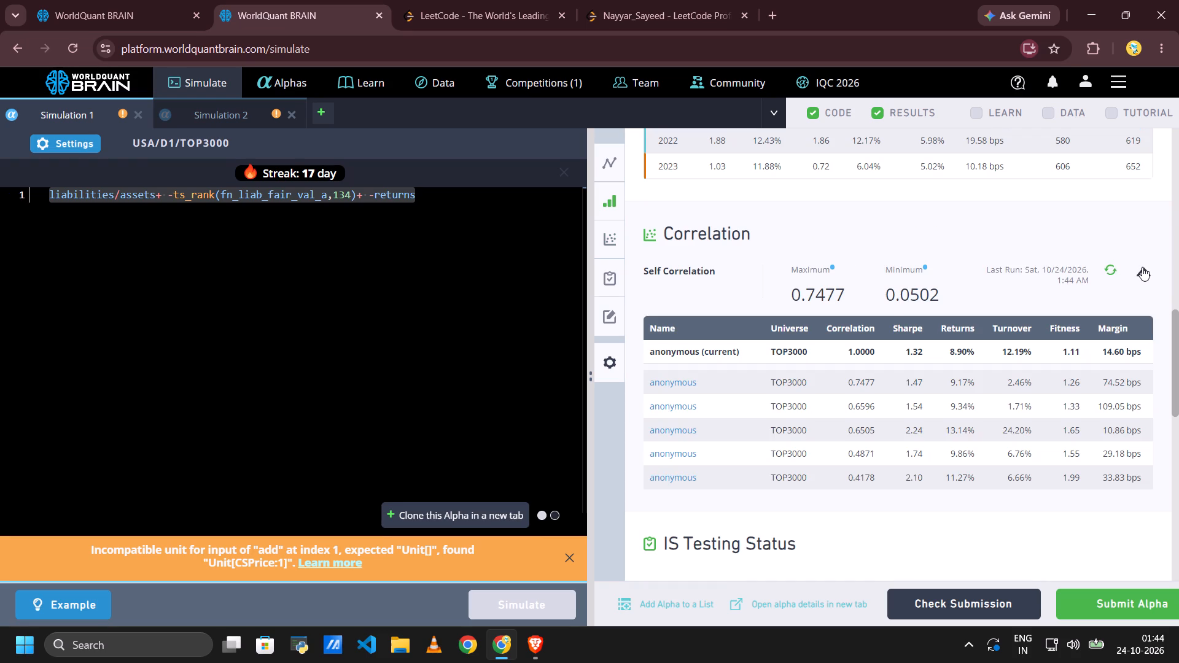
# Try to submit the Simulation 1 alpha and check its IS Testing Status.
pyautogui.scroll(-1, 1142, 267)
pyautogui.click(1123, 600)
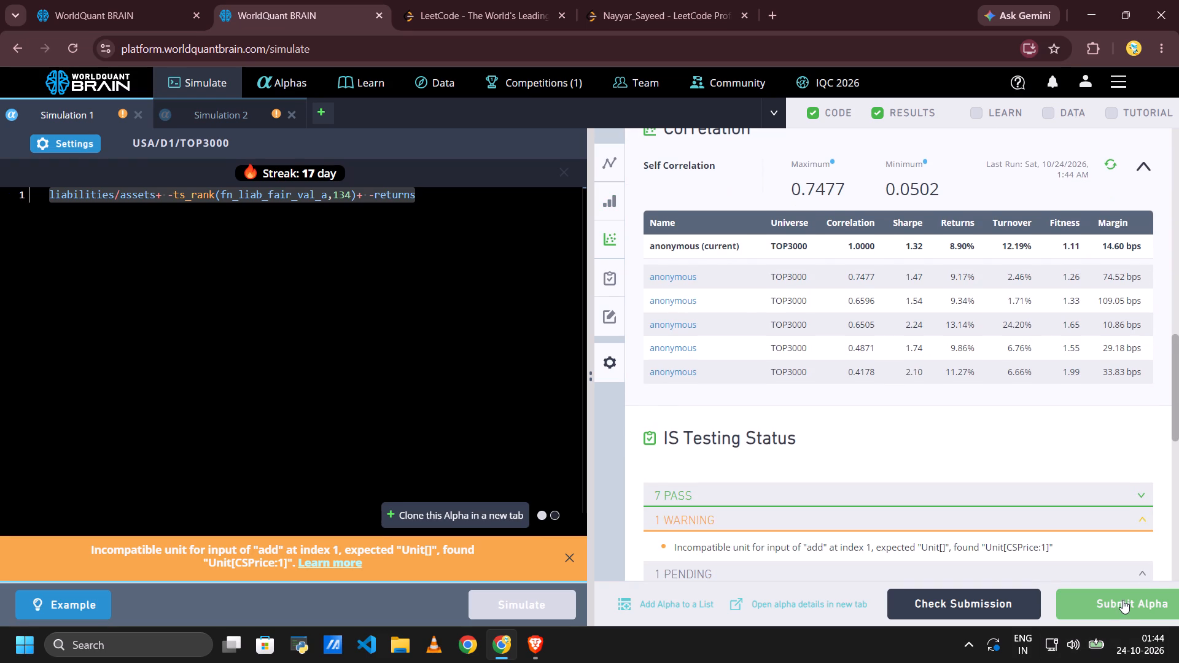
pyautogui.scroll(2, 1026, 413)
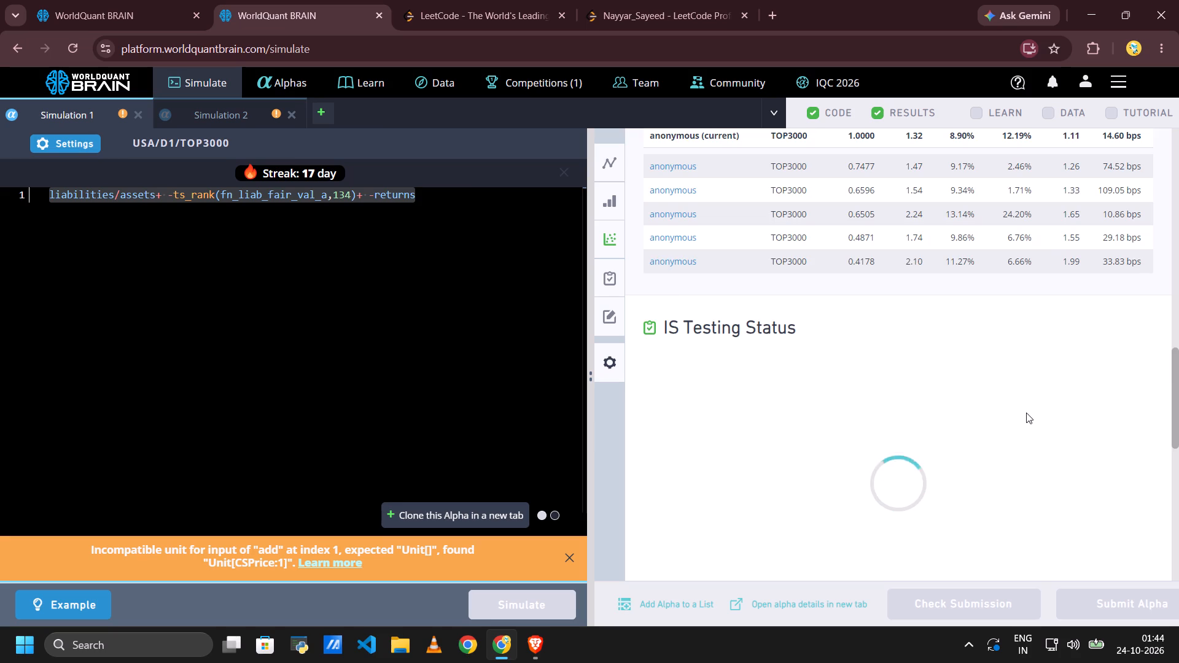
pyautogui.scroll(-1, 1026, 413)
pyautogui.hscroll(-1, 1026, 413)
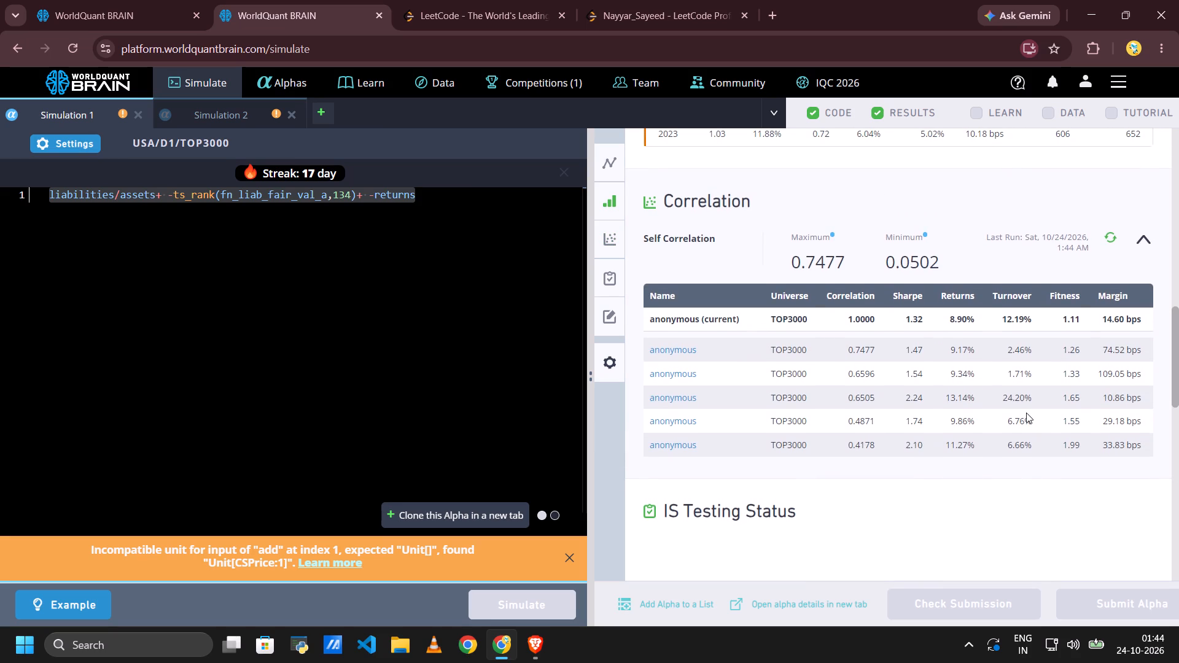
pyautogui.hscroll(-1, 1026, 413)
pyautogui.scroll(-1, 1026, 413)
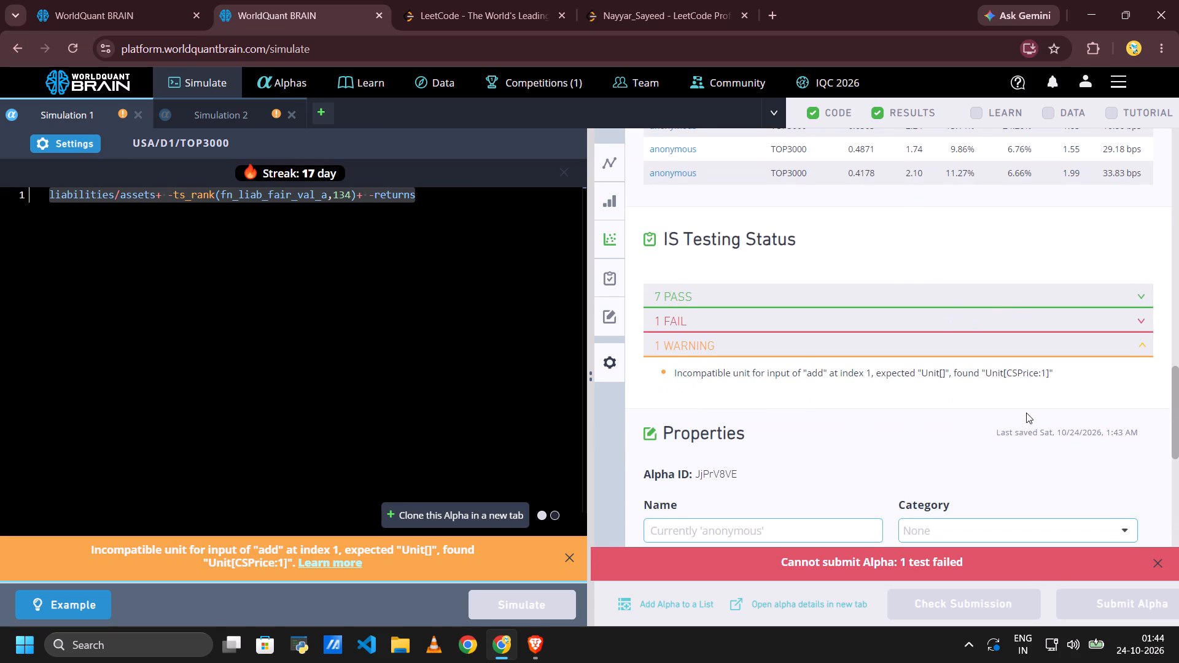
pyautogui.scroll(-1, 1026, 413)
# Expand the failed test under Simulation 1's IS Testing Status and read the reason.
pyautogui.click(1010, 317)
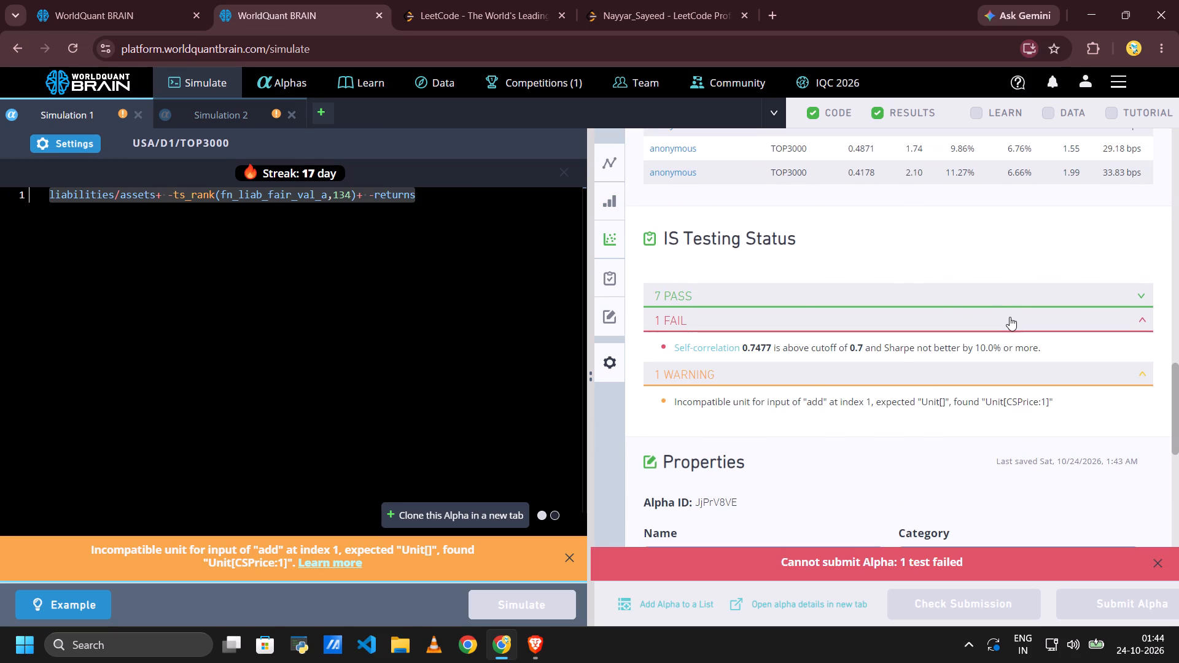
pyautogui.scroll(-1, 1010, 317)
pyautogui.scroll(1, 1010, 317)
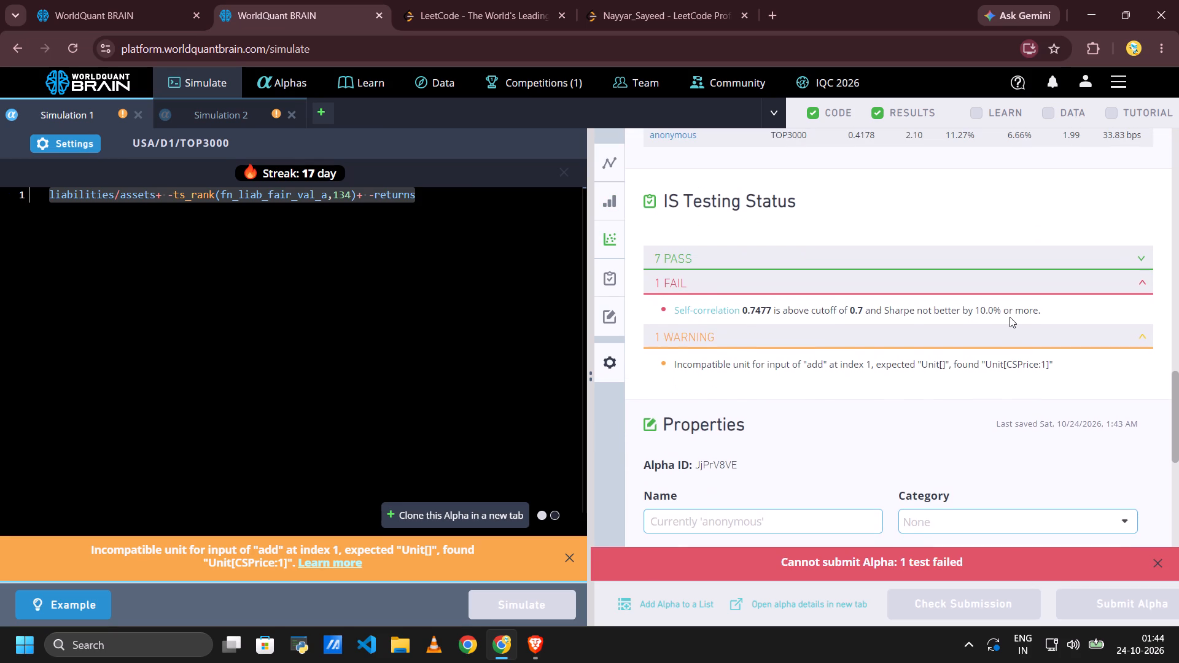
pyautogui.scroll(1, 1010, 317)
pyautogui.click(1049, 312)
# Switch to Simulation 2 and review its train-period IS Summary and PnL chart.
pyautogui.click(460, 195)
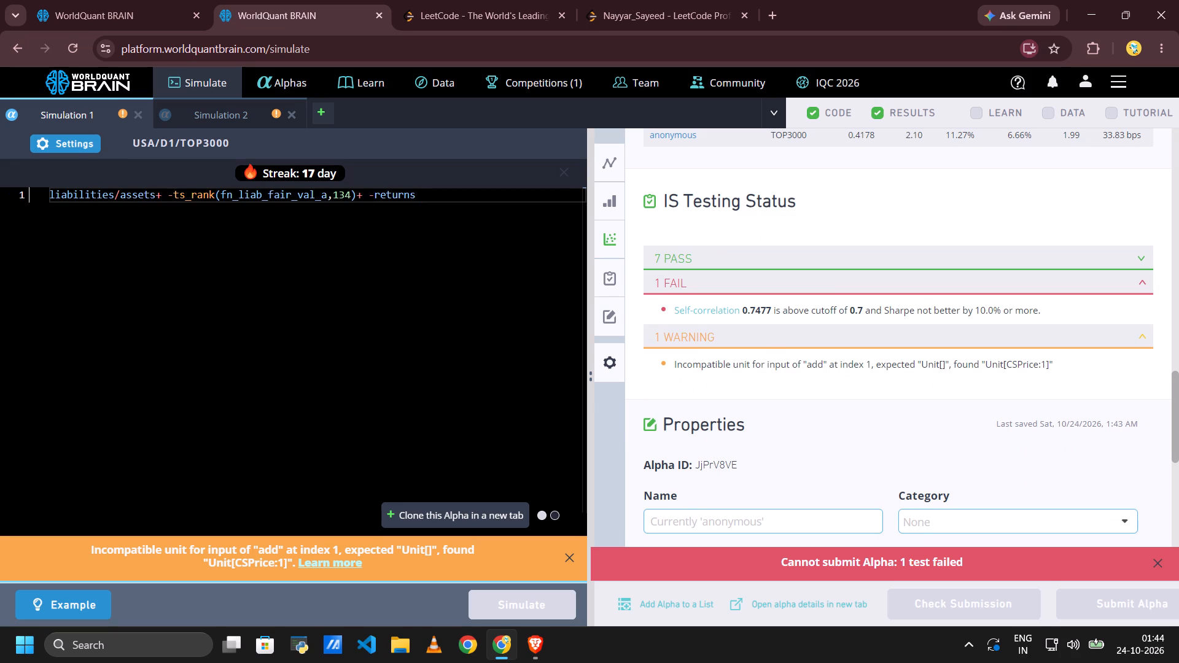
pyautogui.click(460, 195)
pyautogui.moveTo(460, 195); pyautogui.dragTo(227, 123)
pyautogui.click(227, 123)
pyautogui.scroll(2, 981, 273)
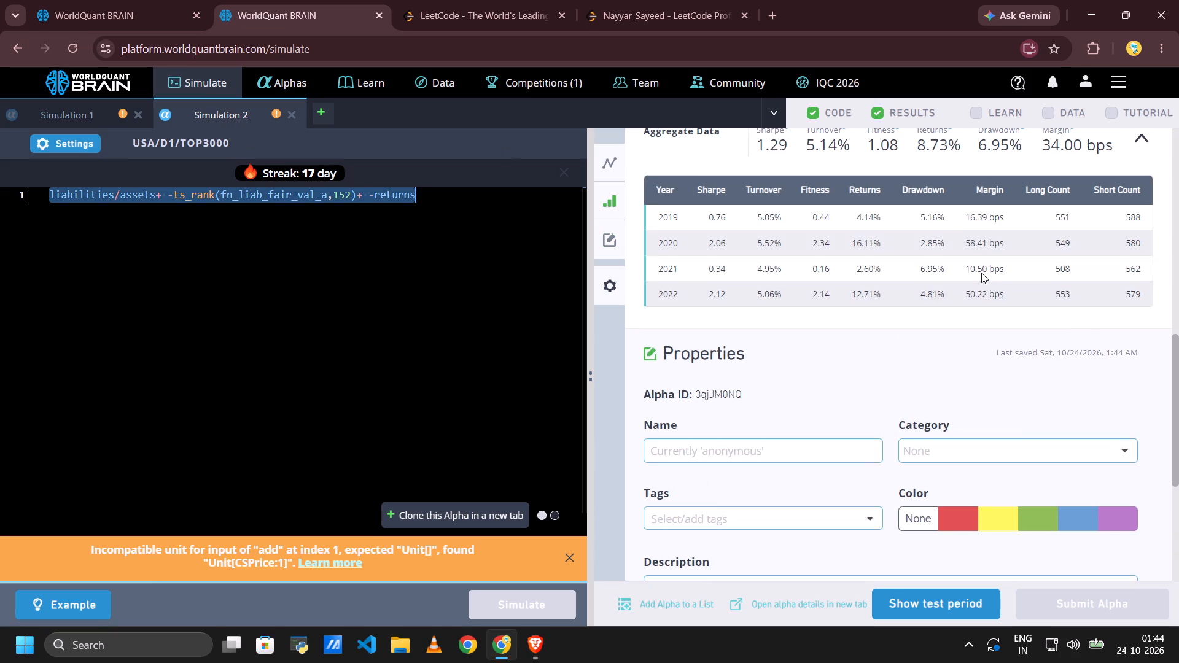
pyautogui.scroll(1, 1072, 304)
pyautogui.scroll(3, 723, 373)
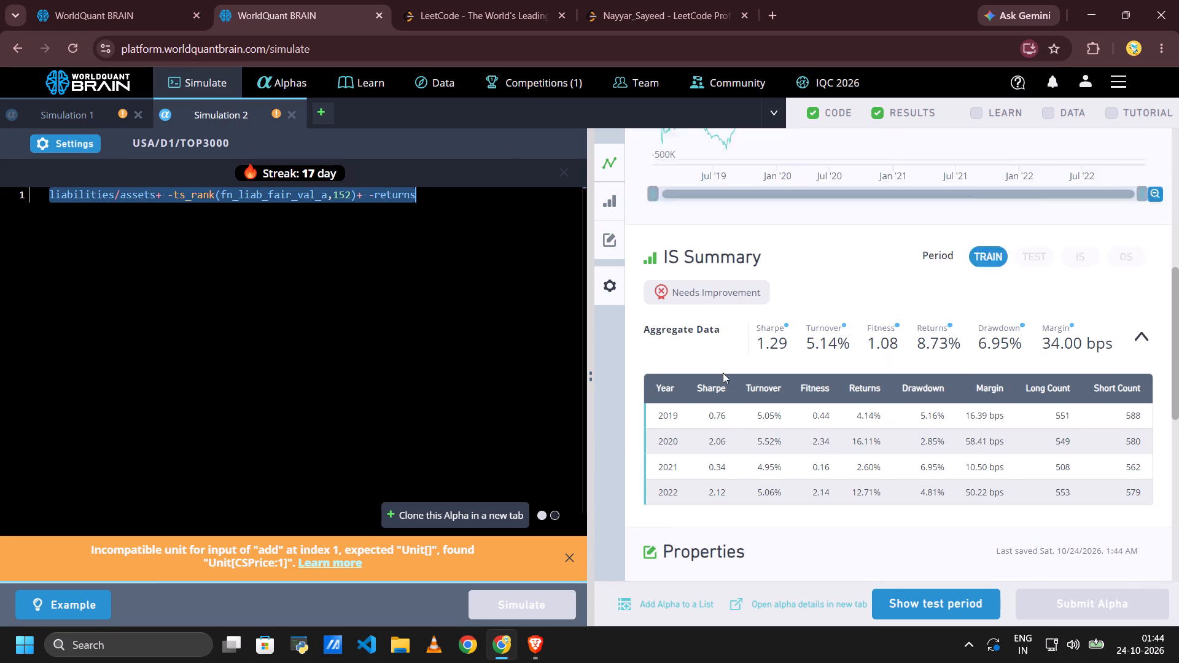
pyautogui.scroll(2, 723, 373)
pyautogui.scroll(-3, 768, 373)
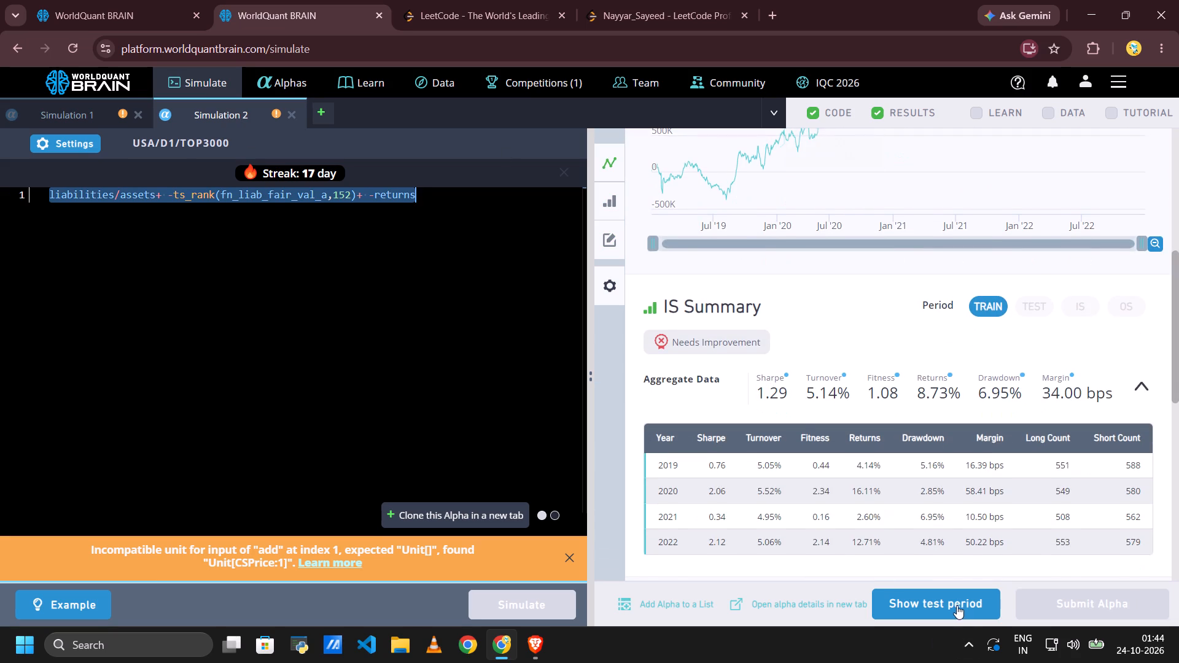
# Show the test period for Simulation 2 and check its IS Testing Status.
pyautogui.click(957, 605)
pyautogui.scroll(-6, 1032, 430)
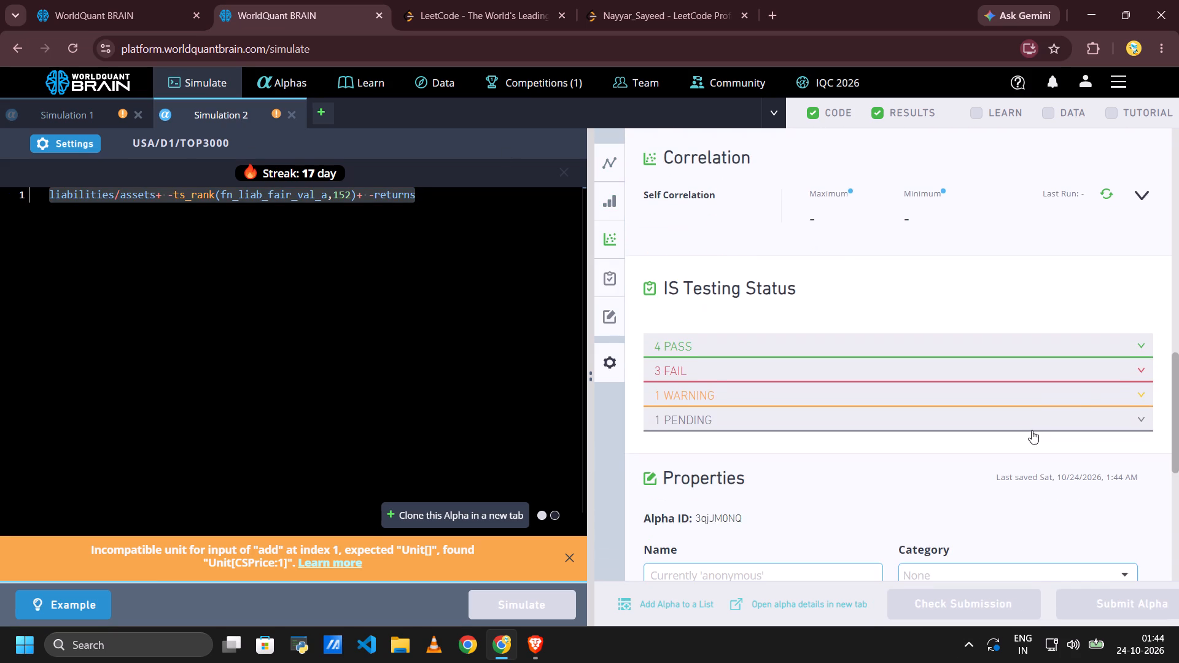
# Set the ts_rank lookback in the Simulation 2 expression to 136 and run the simulation.
pyautogui.click(347, 190)
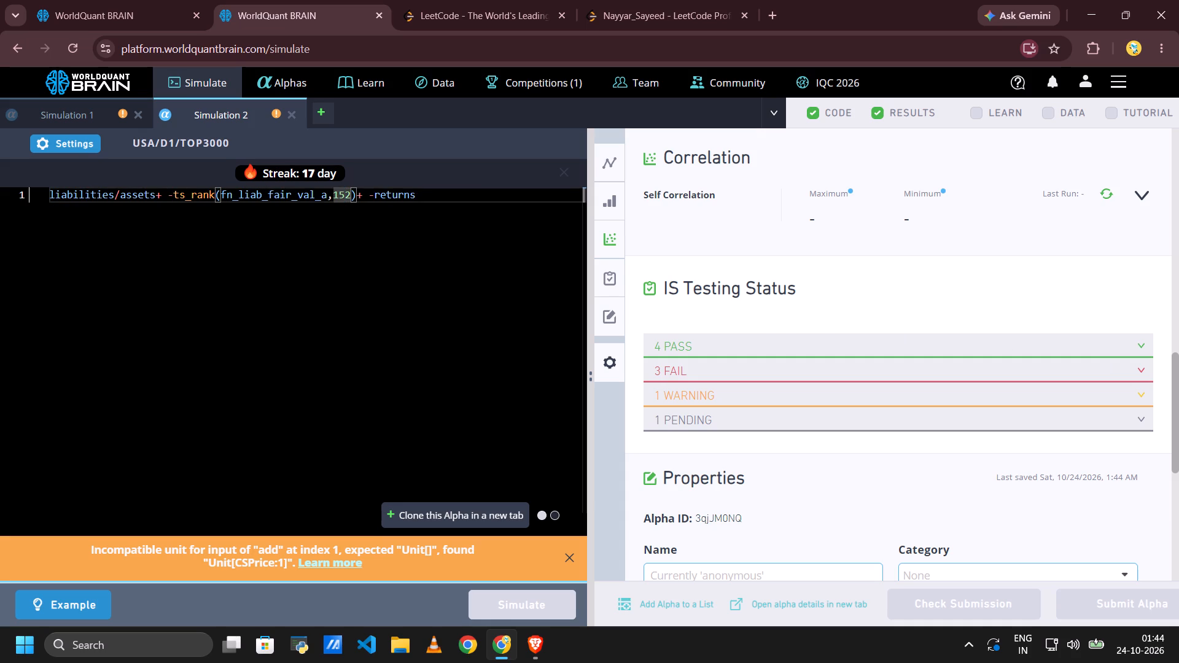
pyautogui.press('Right')
pyautogui.press('BackSpace')
pyautogui.press('BackSpace')
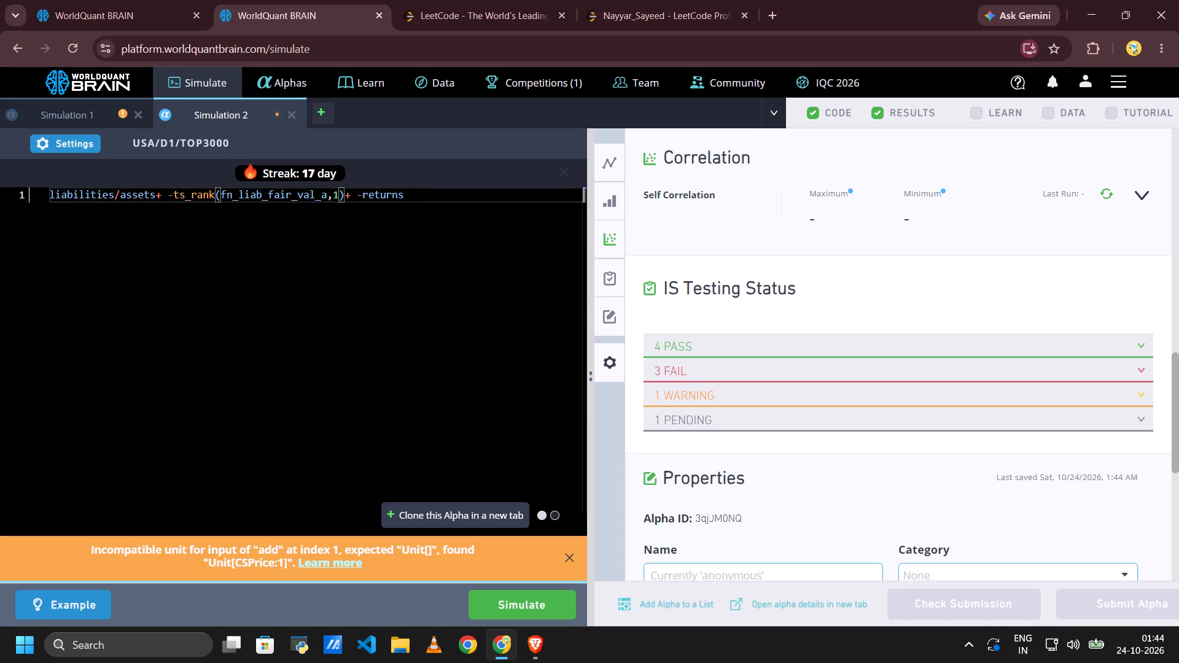
pyautogui.write('36')
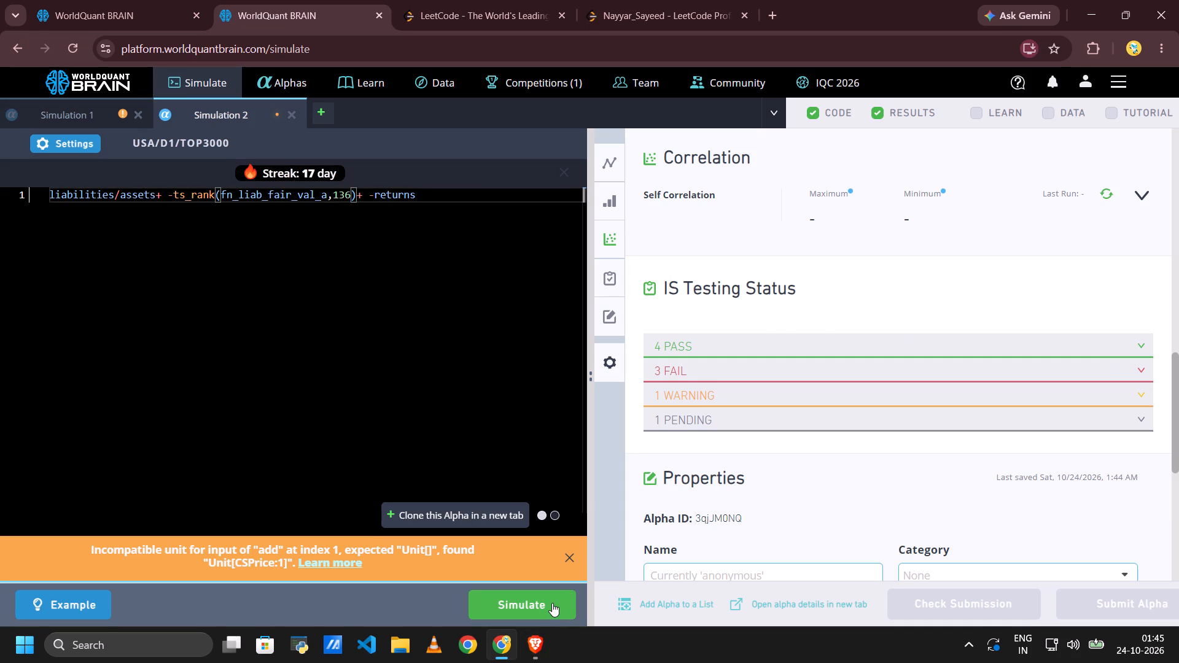
pyautogui.click(553, 601)
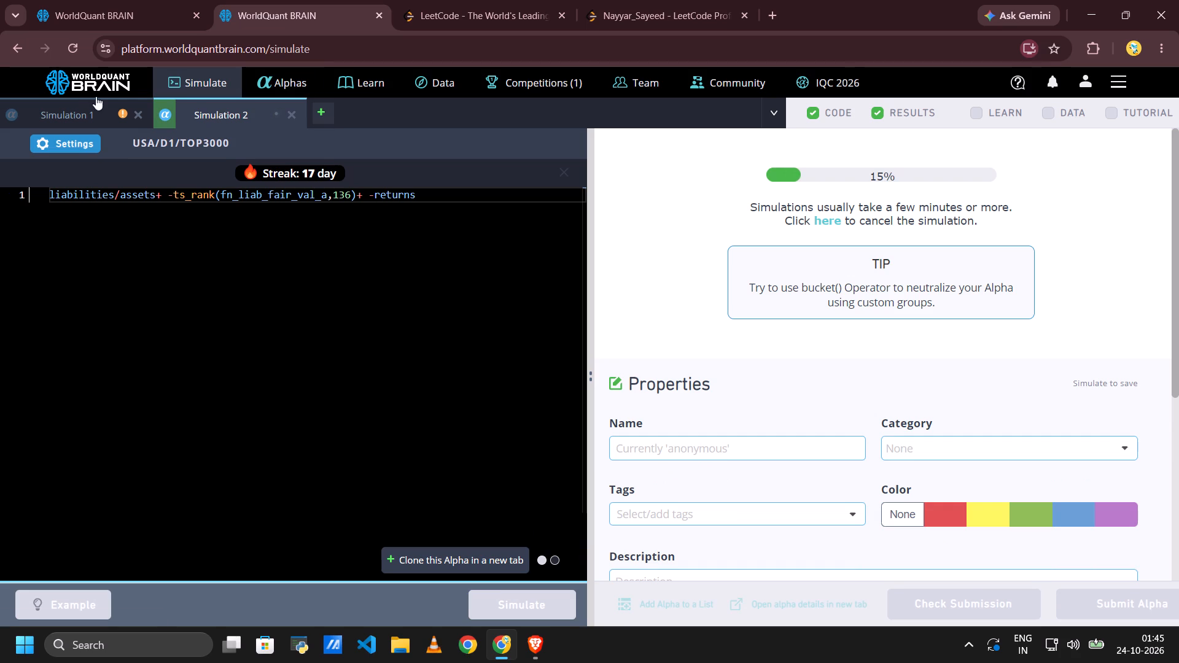
# Return to Simulation 1 and view its PnL chart and test-period IS Summary.
pyautogui.click(100, 112)
pyautogui.scroll(-2, 841, 284)
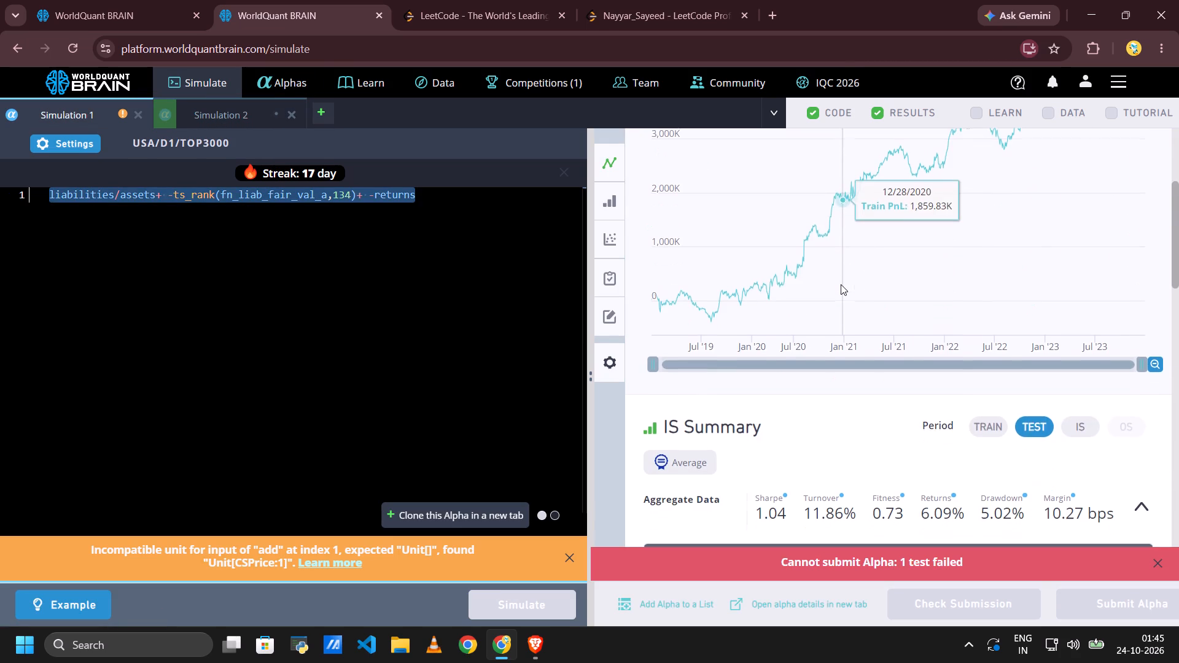
# Switch to the other WorldQuant BRAIN browser tab, which holds the rank(-ts_delta(close,10))*rank(volume/adv20) simulation.
pyautogui.click(30, 0)
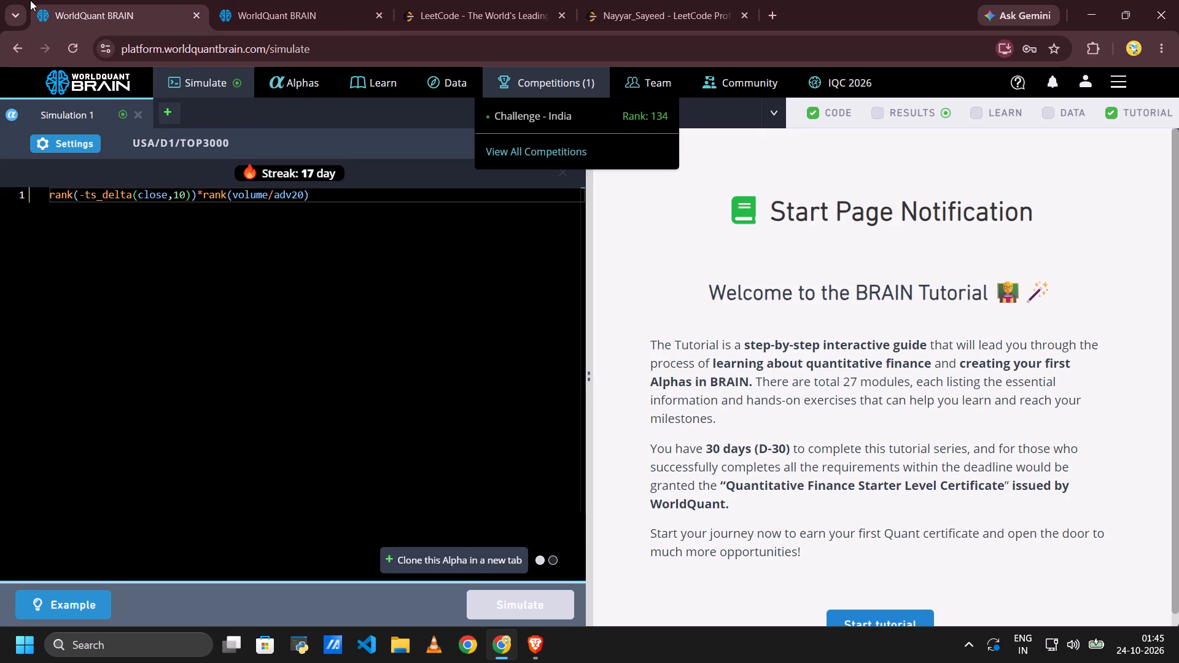
pyautogui.click(203, 0)
pyautogui.click(362, 0)
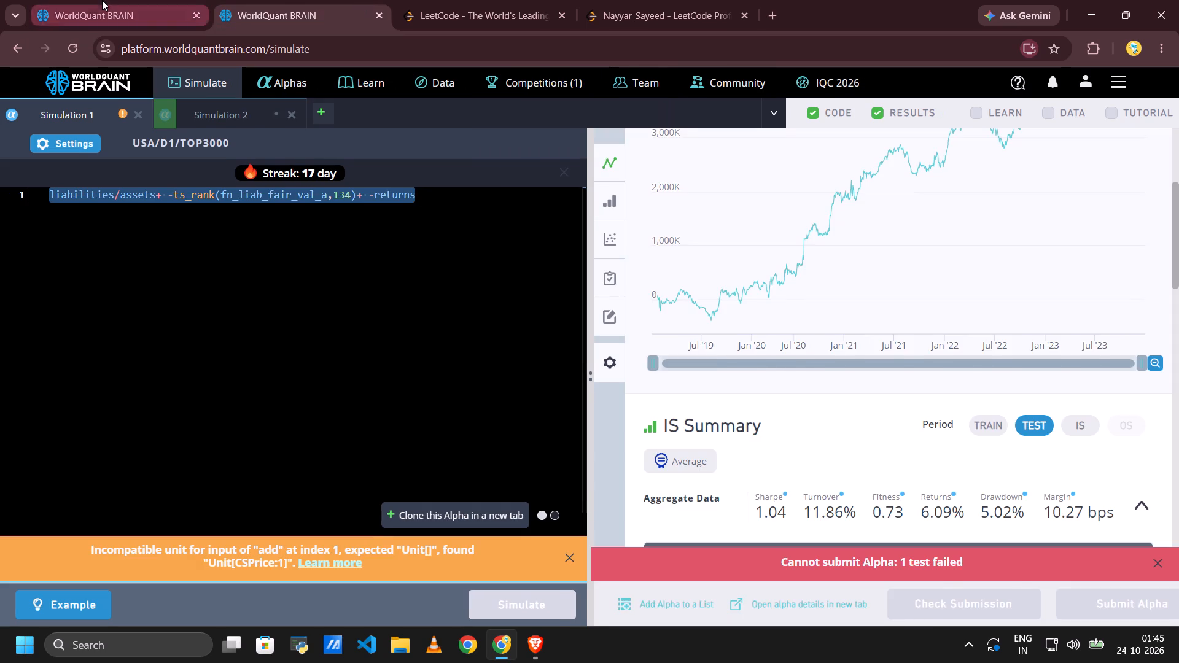
pyautogui.click(102, 0)
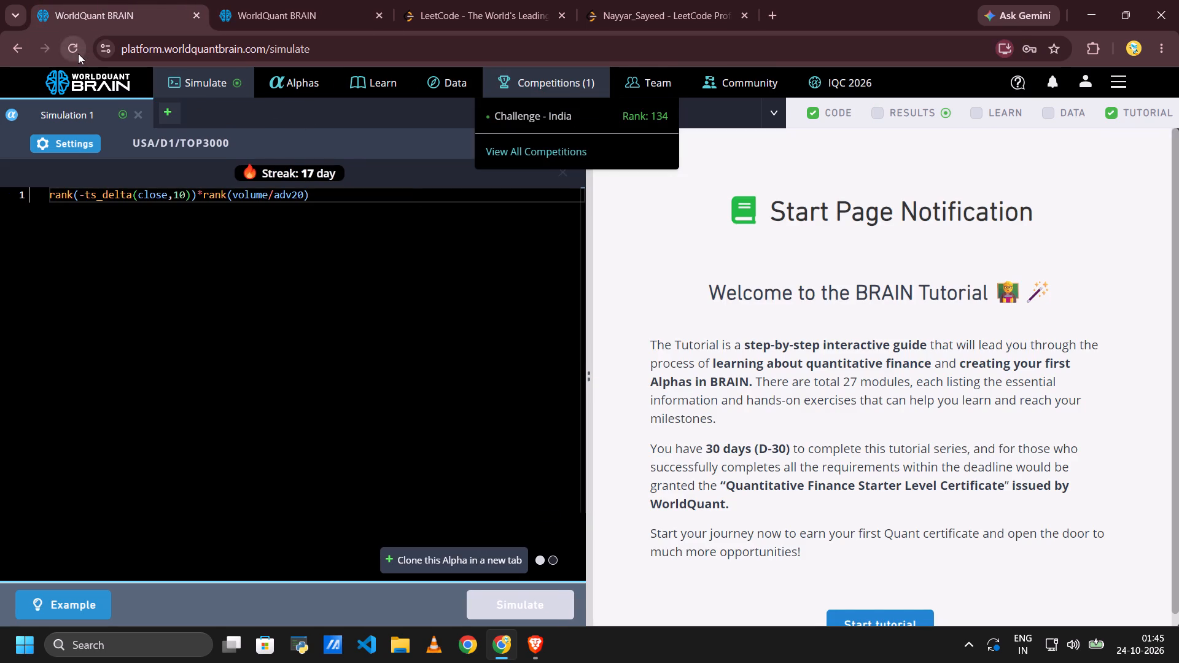
# Reload the WorldQuant BRAIN simulate page and show the test period for its Simulation 1.
pyautogui.click(78, 53)
pyautogui.click(661, 143)
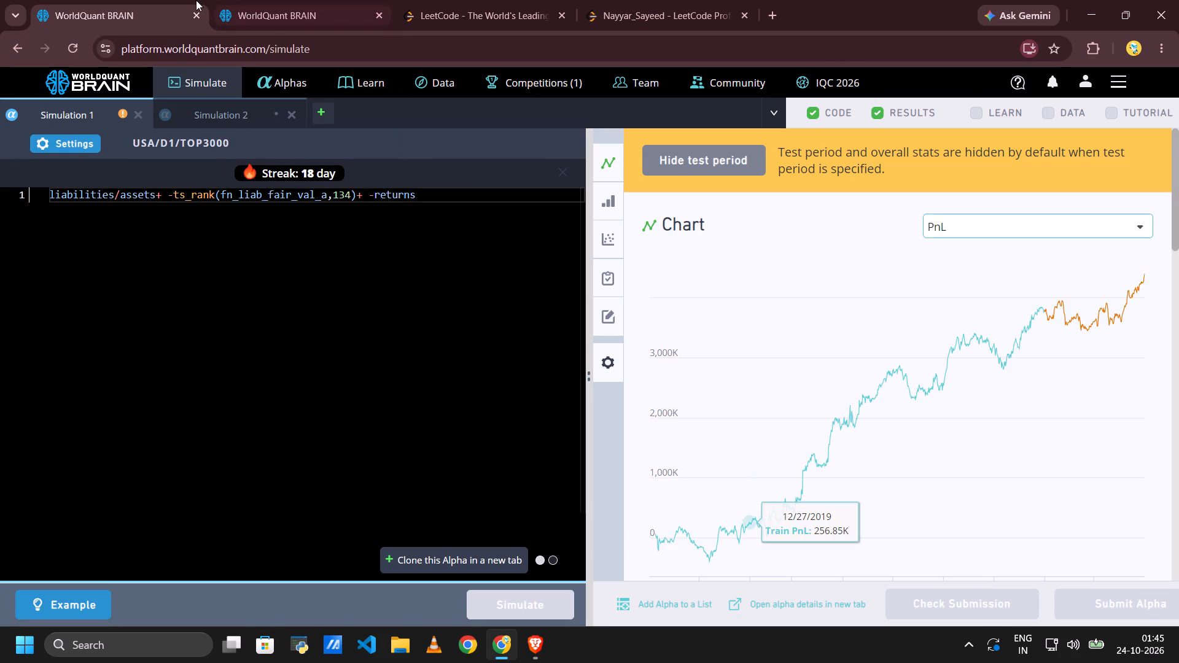
# Return to the second WorldQuant BRAIN tab and expand the failed and warning checks in Simulation 1's IS Testing Status.
pyautogui.click(247, 0)
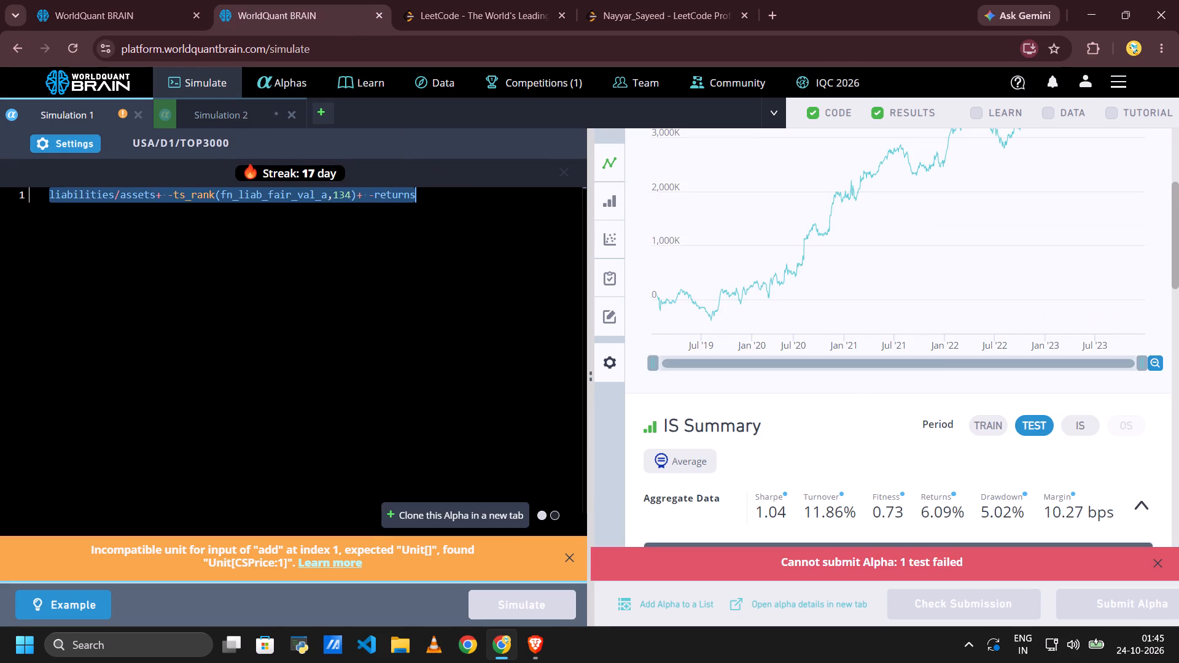
pyautogui.click(463, 199)
pyautogui.scroll(-7, 792, 465)
pyautogui.click(963, 414)
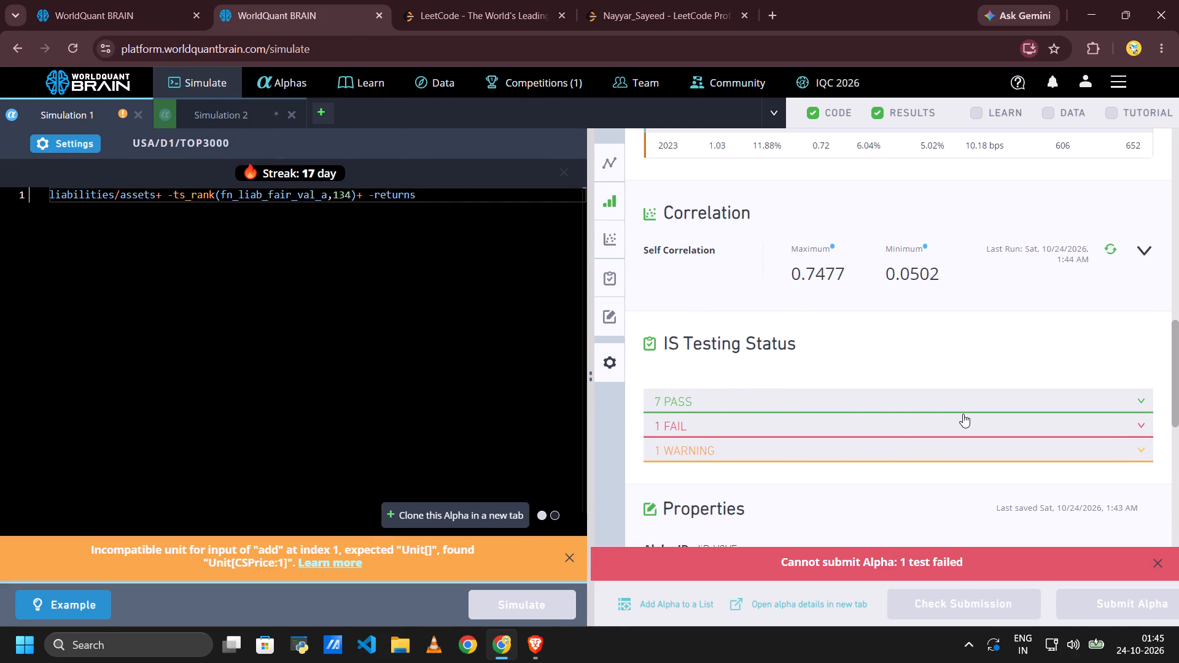
pyautogui.scroll(-1, 963, 414)
pyautogui.click(905, 364)
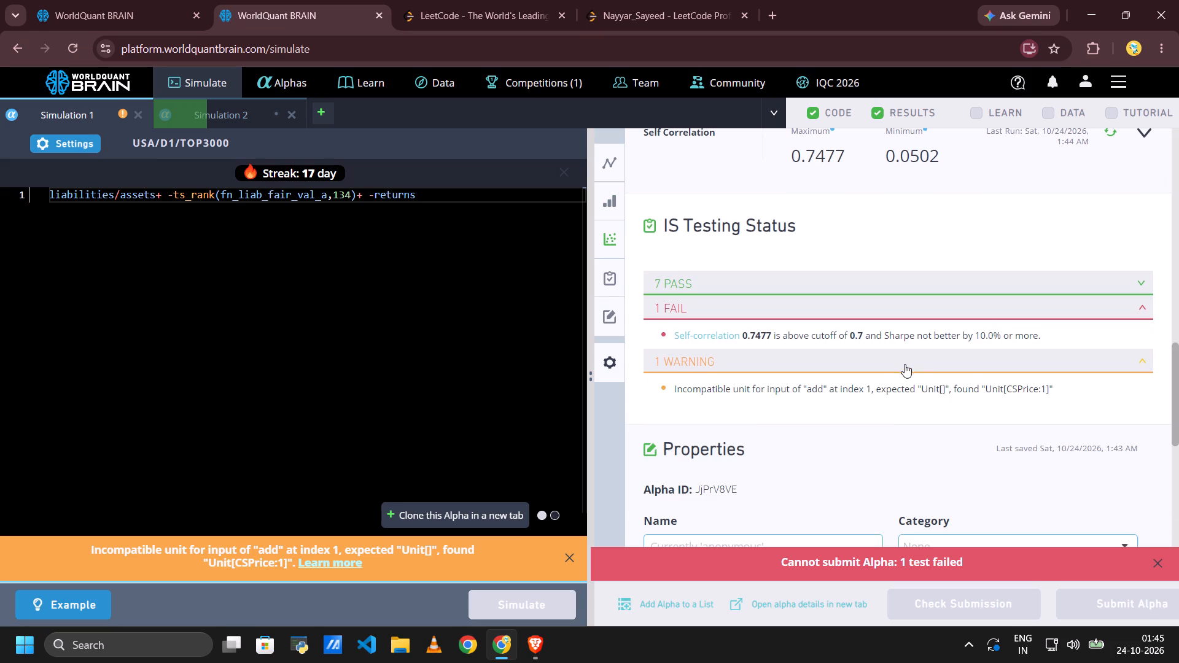
pyautogui.moveTo(1041, 319); pyautogui.dragTo(669, 310)
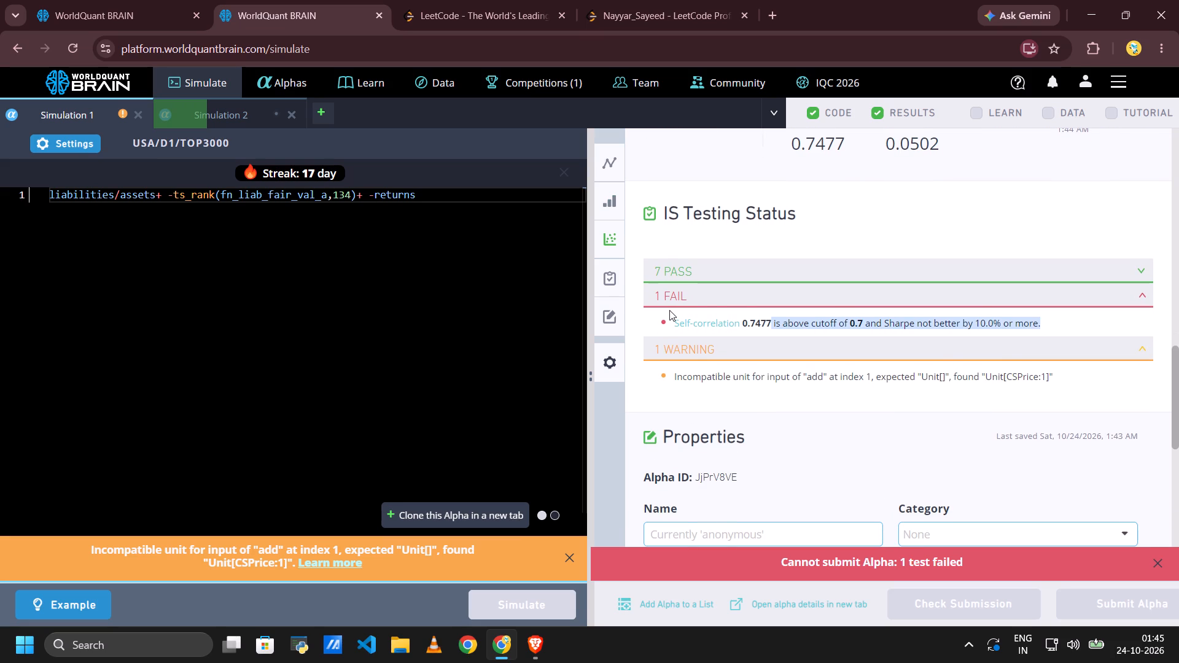
pyautogui.hotkey('ctrl', 'c')
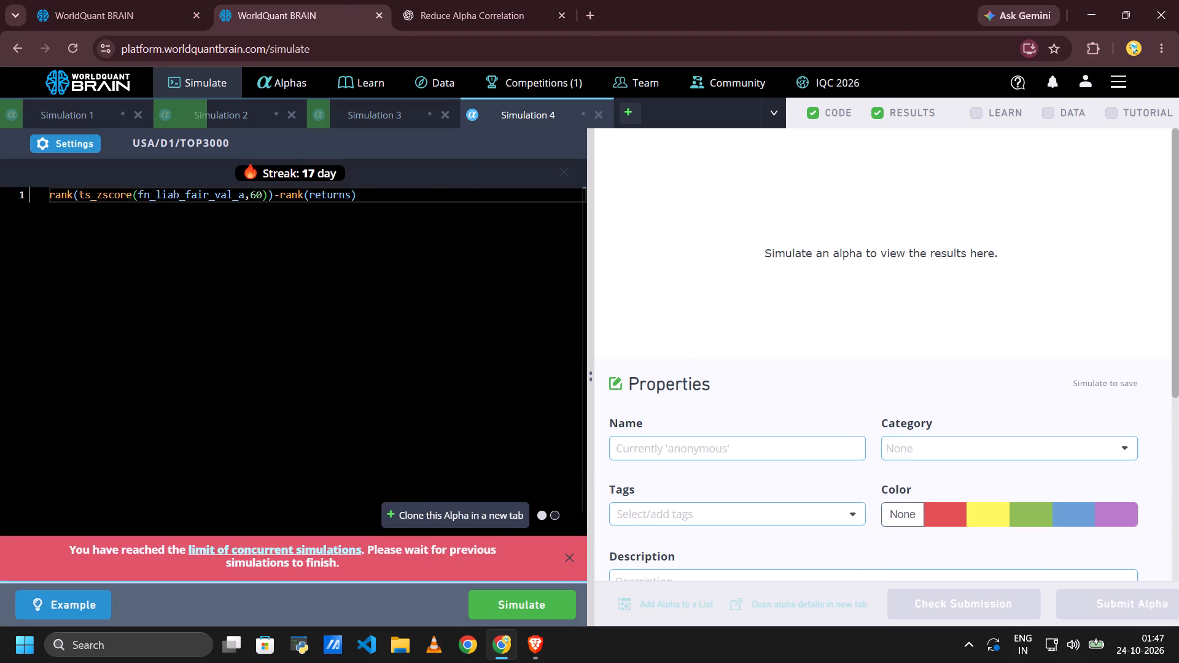
pyautogui.scroll(-4, 695, 359)
pyautogui.scroll(4, 695, 359)
pyautogui.scroll(3, 256, 348)
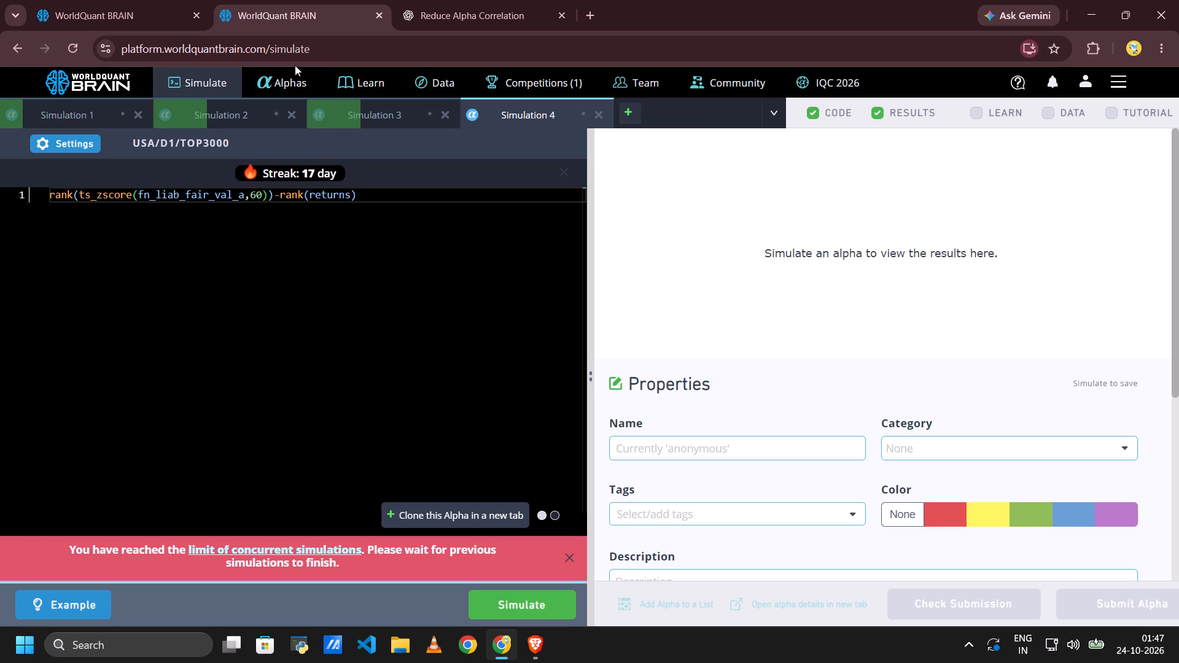
pyautogui.click(82, 121)
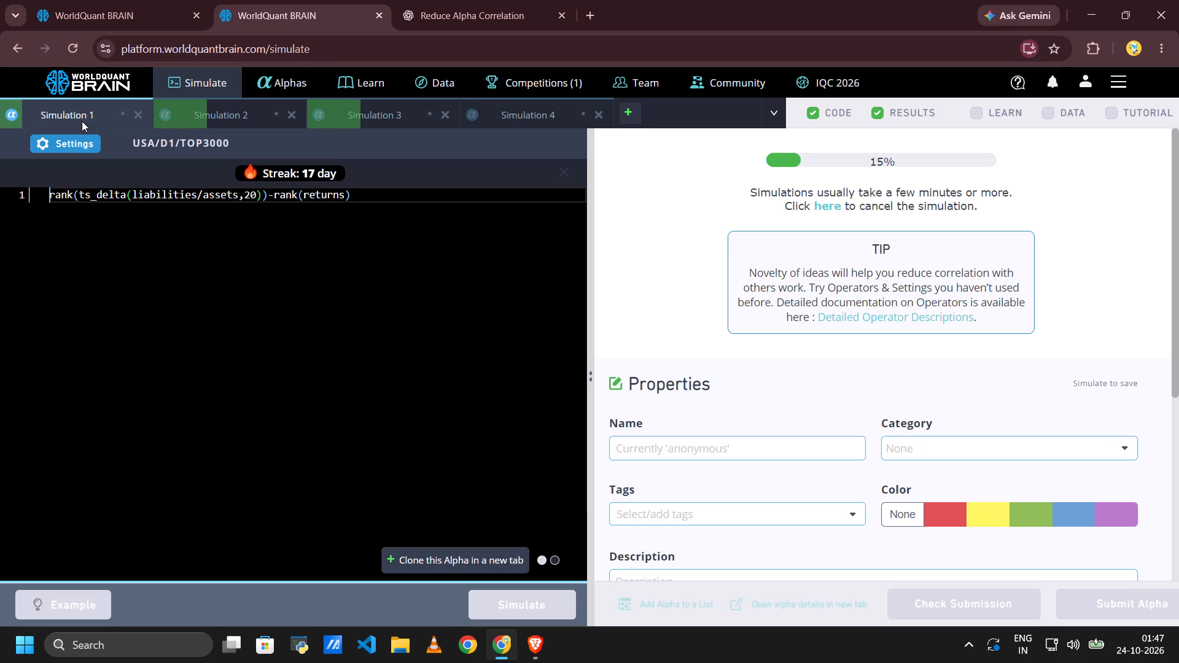
pyautogui.click(211, 103)
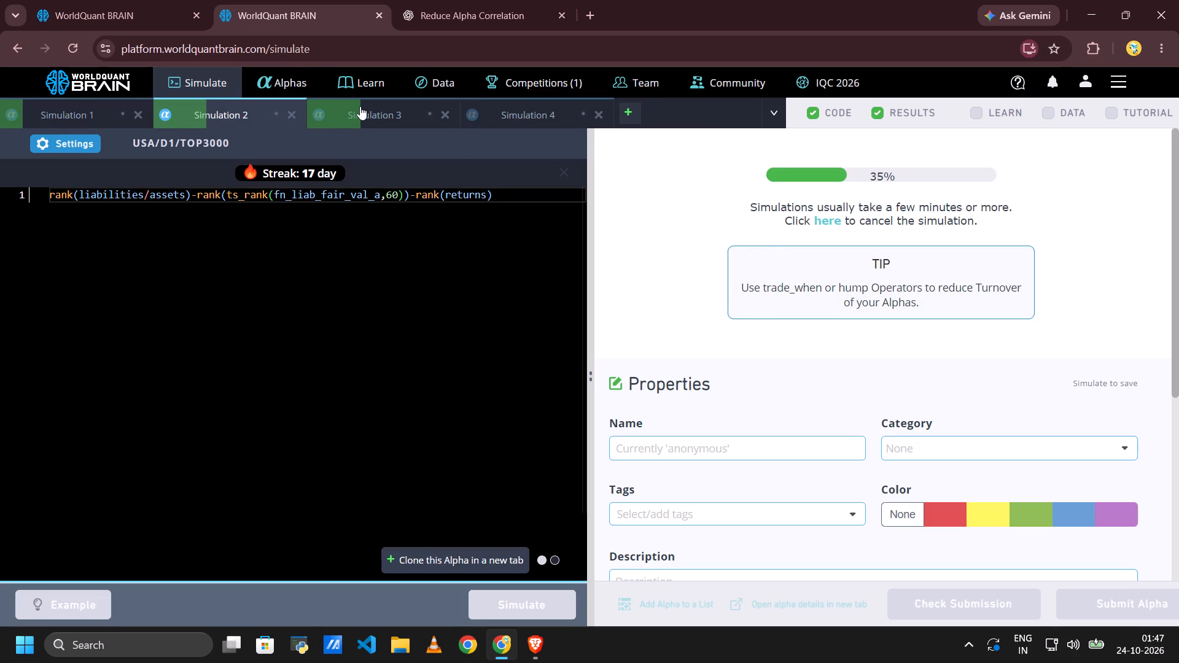
pyautogui.click(360, 106)
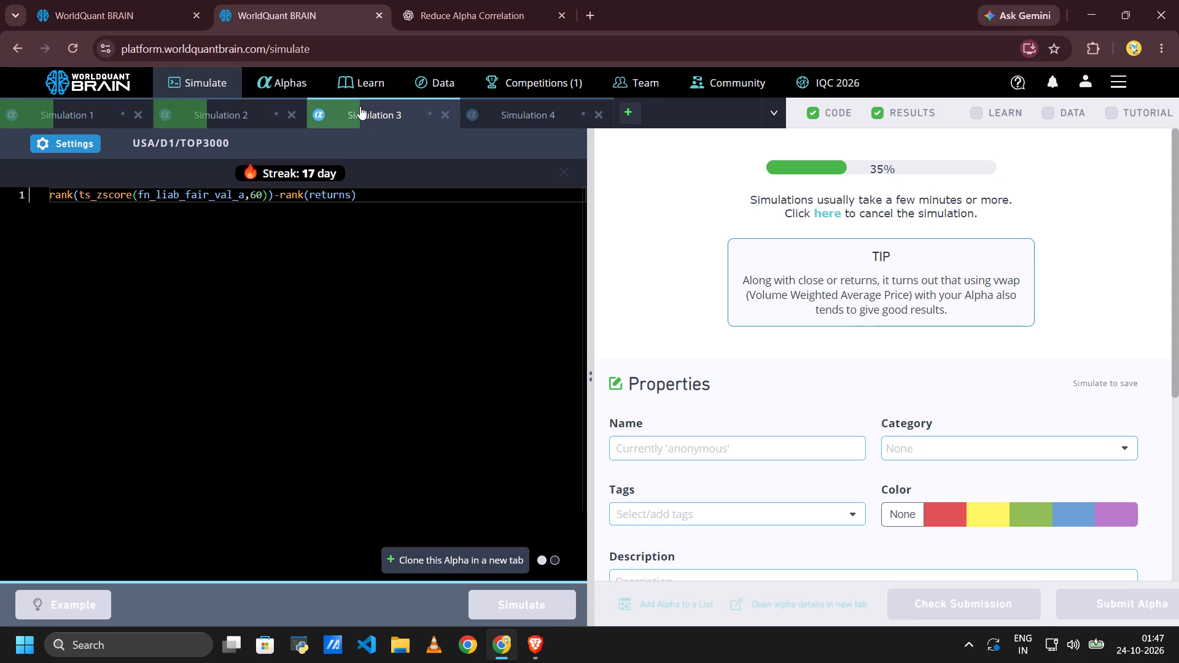
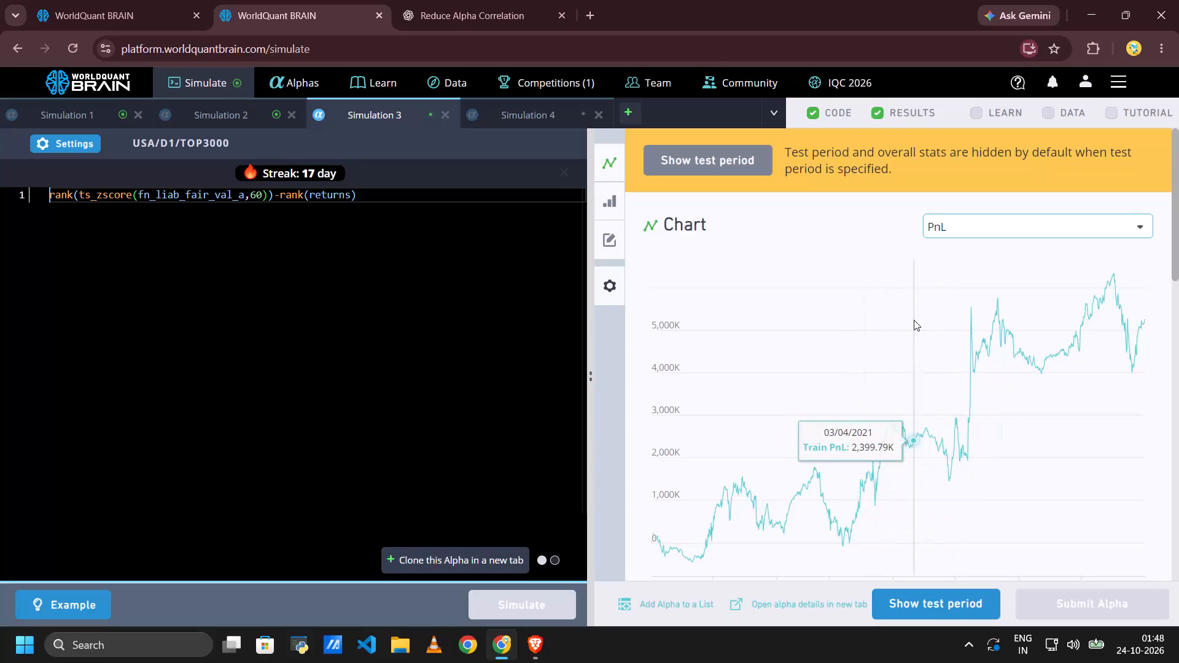
# Review Simulation 3's IS summary, reveal its test period, and check the correlation and IS testing status.
pyautogui.scroll(-5, 914, 323)
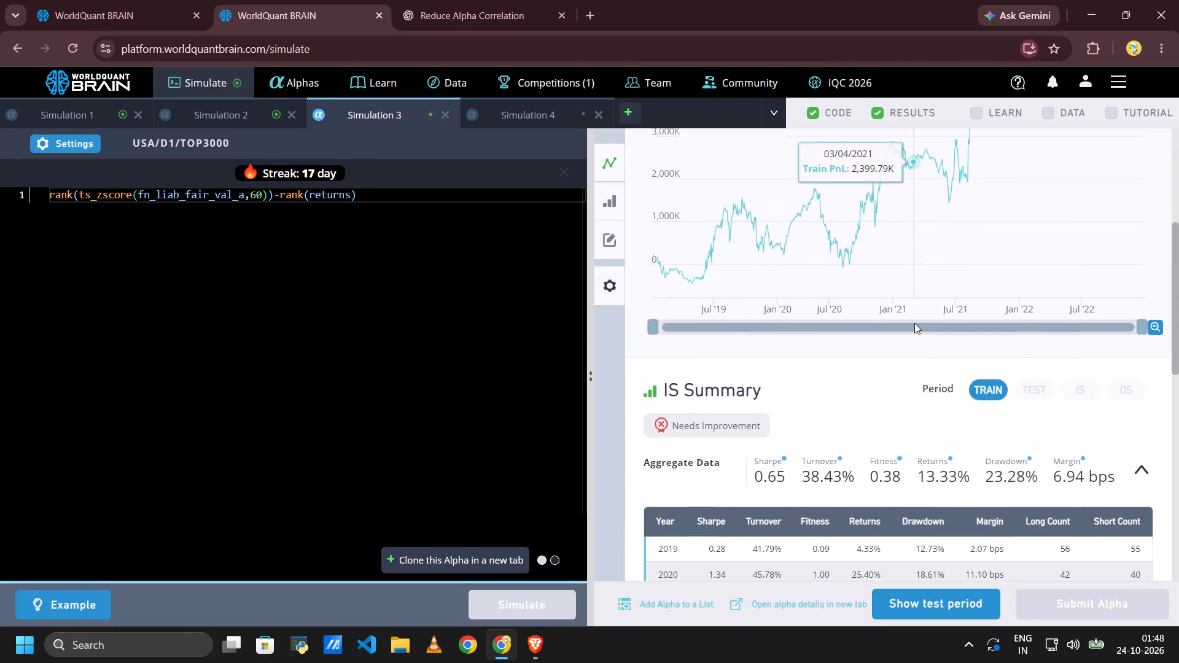
pyautogui.scroll(-2, 925, 452)
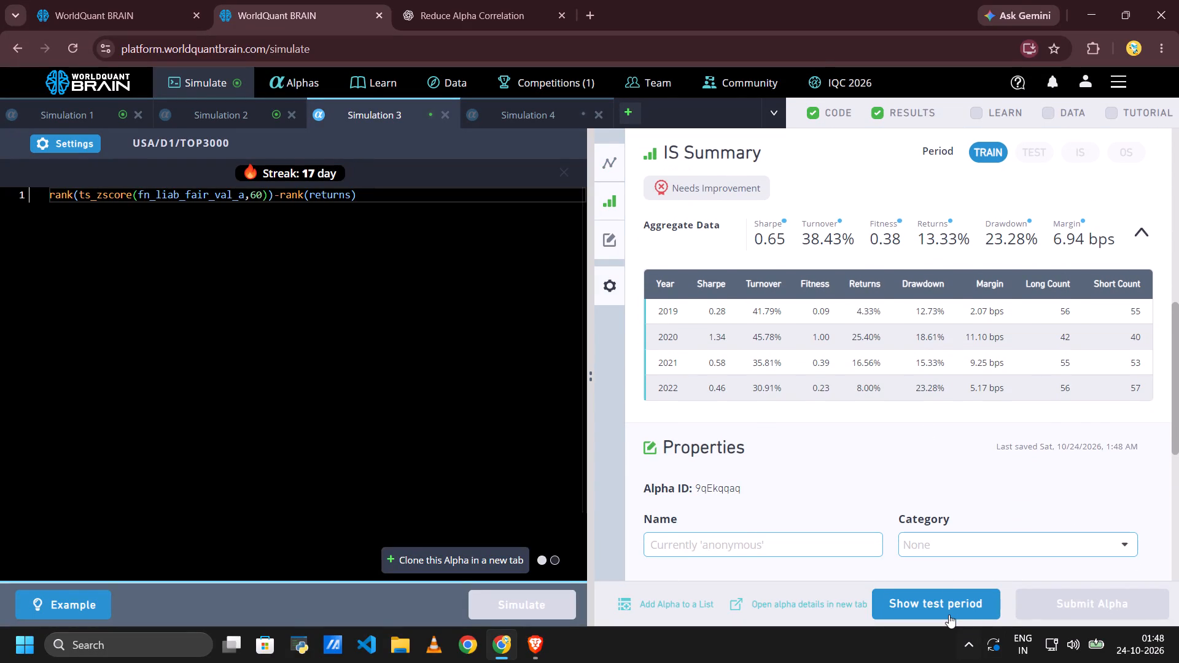
pyautogui.click(949, 615)
pyautogui.scroll(-4, 906, 500)
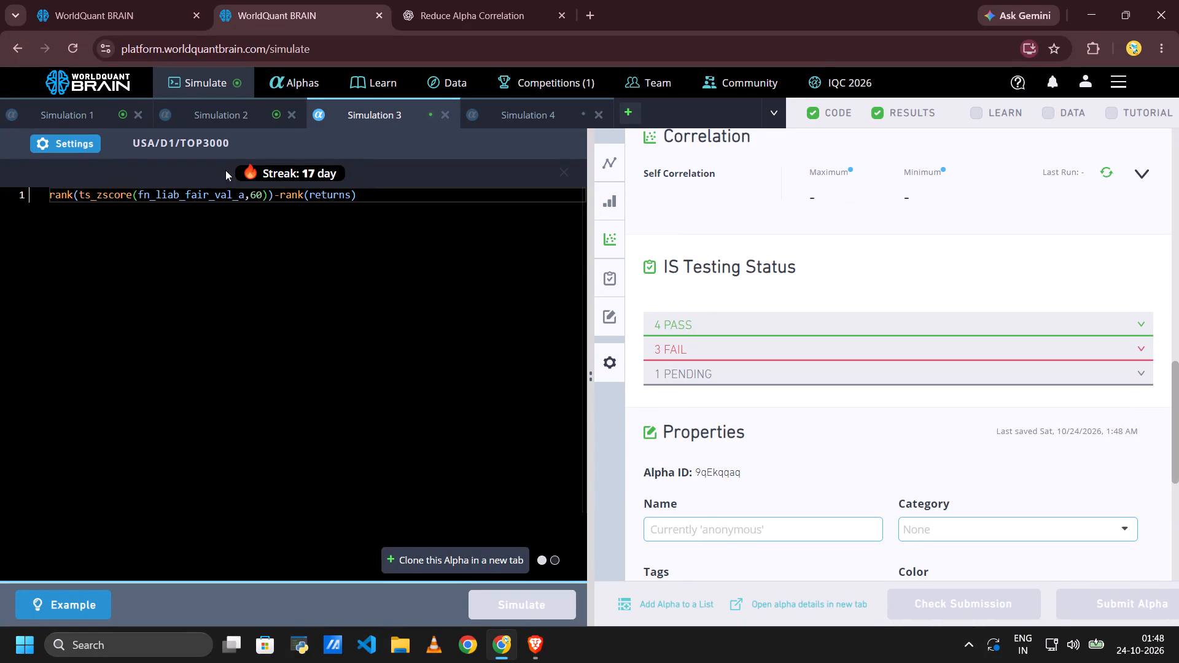
# Reveal the test period for Simulation 1 and review its yearly IS summary and testing status.
pyautogui.click(107, 122)
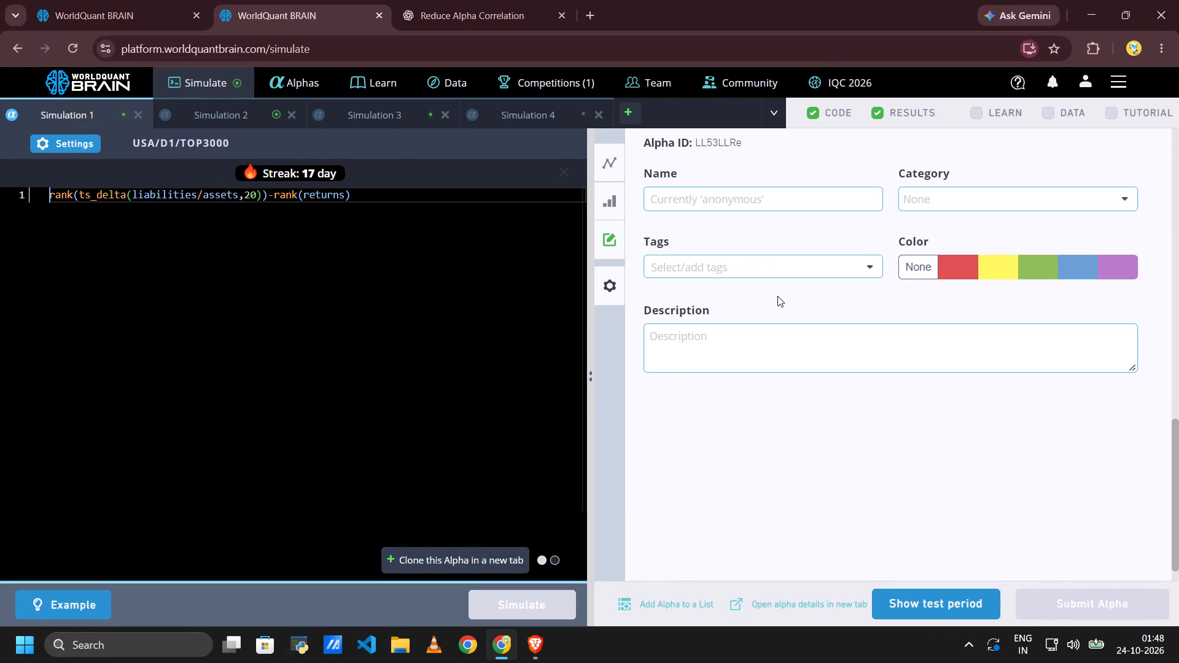
pyautogui.scroll(-2, 795, 297)
pyautogui.scroll(1, 795, 297)
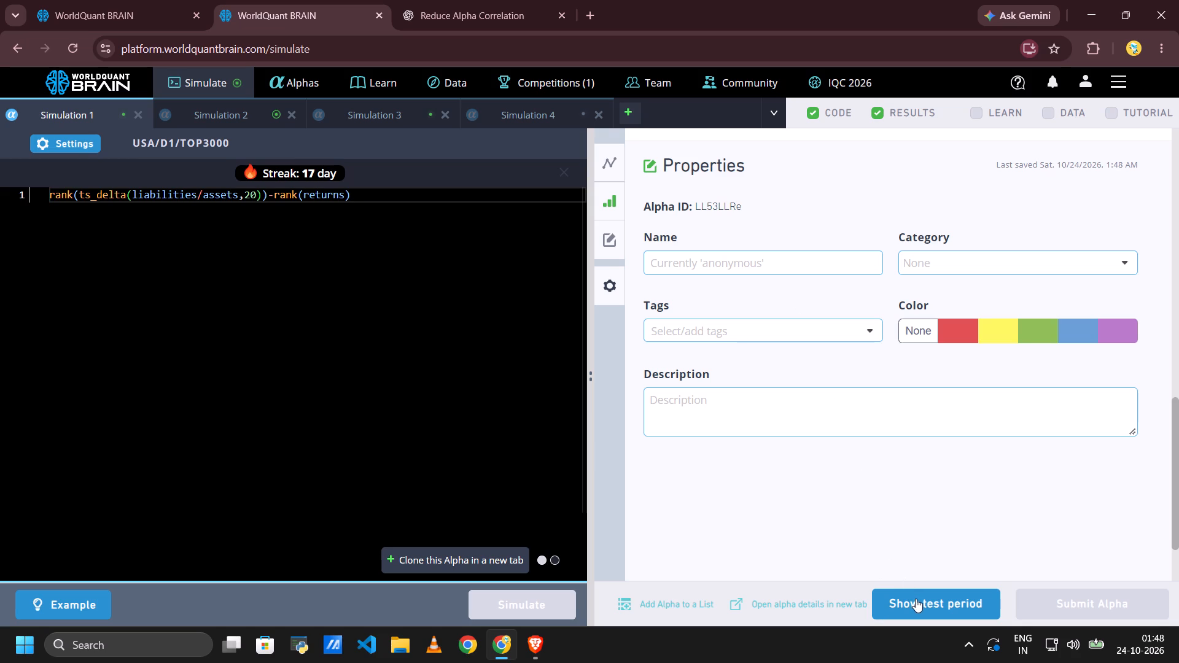
pyautogui.click(916, 599)
pyautogui.scroll(-1, 902, 468)
pyautogui.scroll(2, 902, 468)
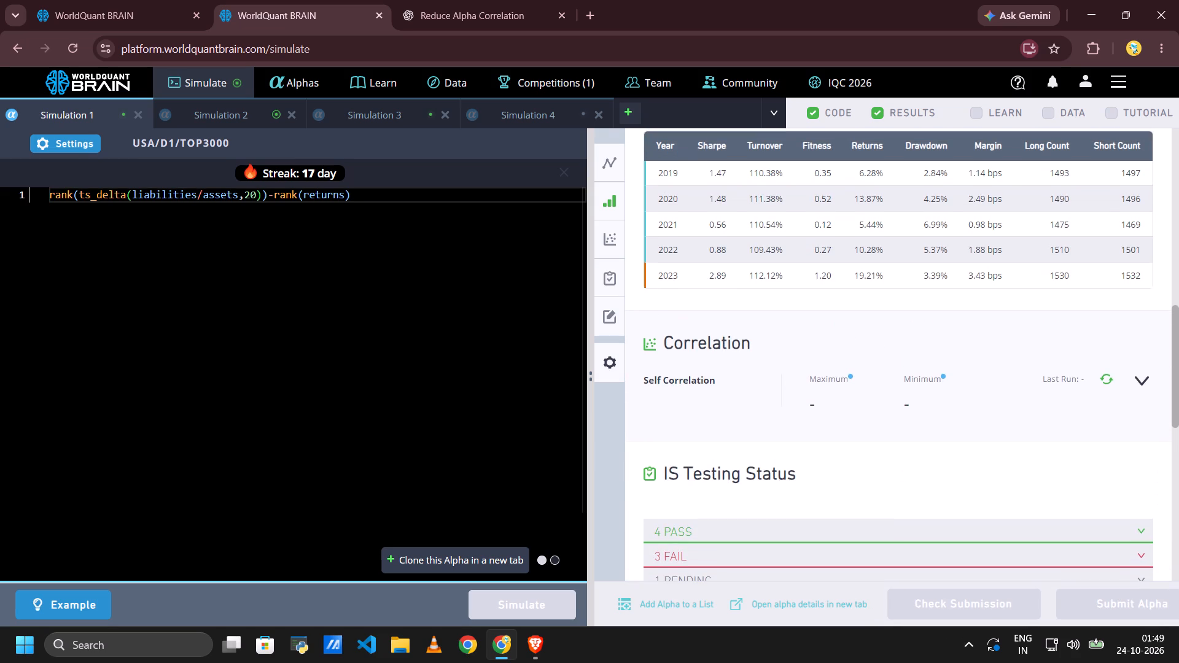
# Reveal the test period for Simulation 2, review its yearly results, and expand the failed IS tests to read the reason.
pyautogui.click(201, 114)
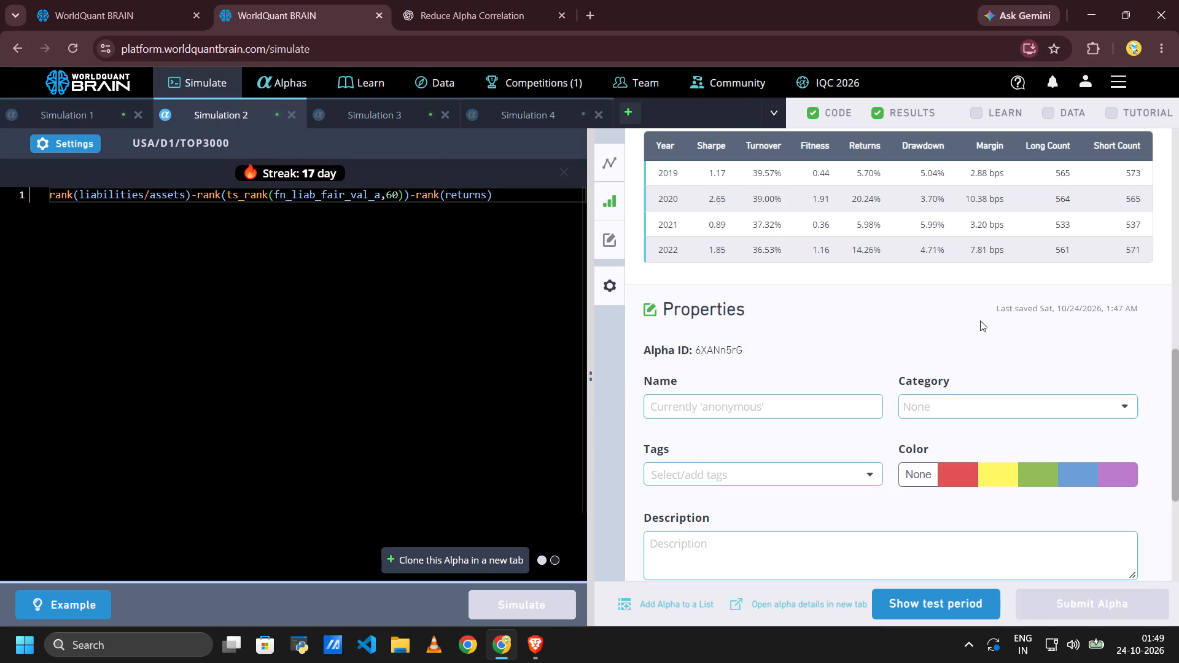
pyautogui.scroll(-2, 980, 320)
pyautogui.scroll(7, 980, 320)
pyautogui.scroll(-3, 980, 320)
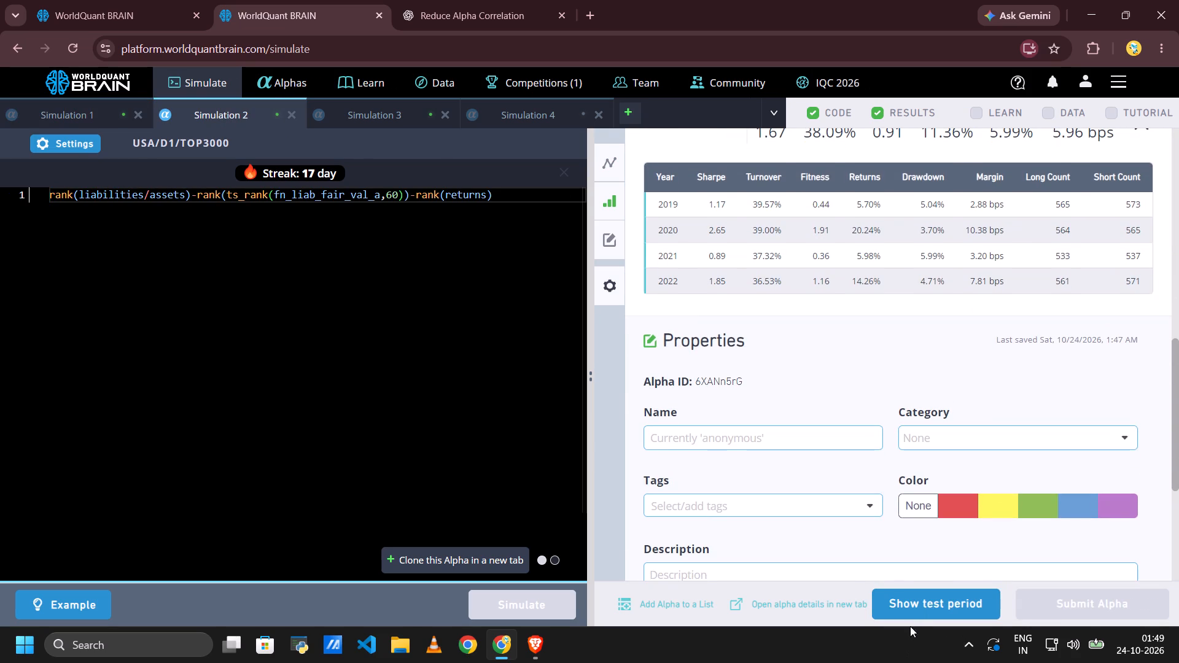
pyautogui.click(914, 608)
pyautogui.scroll(-1, 819, 383)
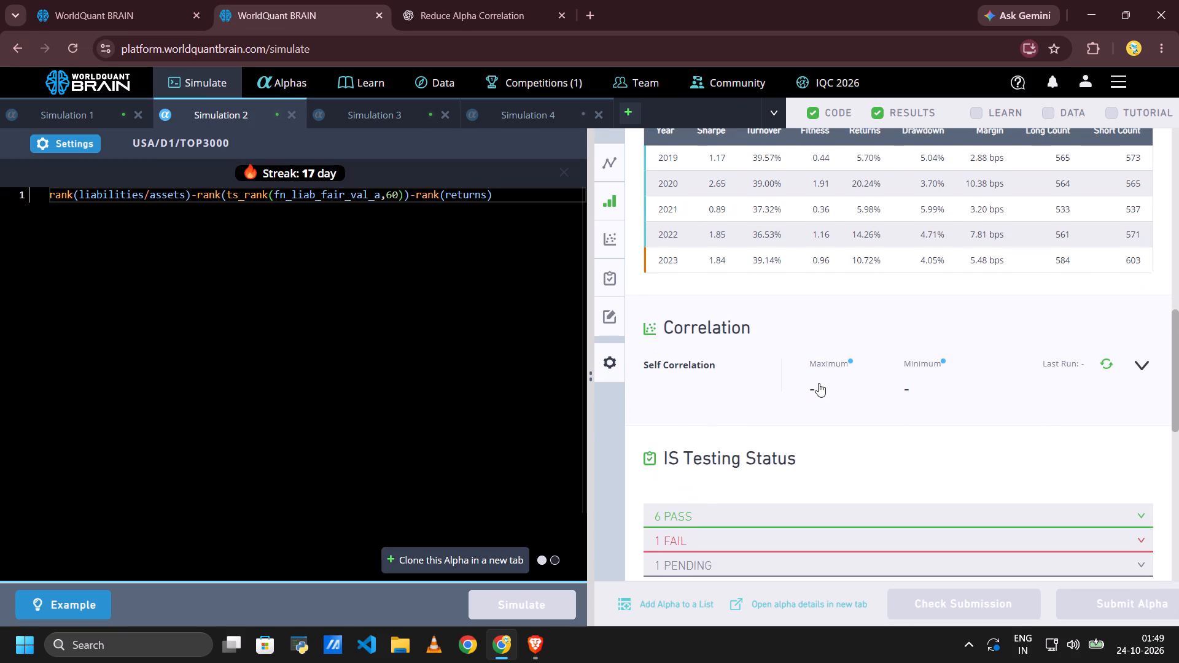
pyautogui.scroll(-1, 819, 383)
pyautogui.click(1019, 529)
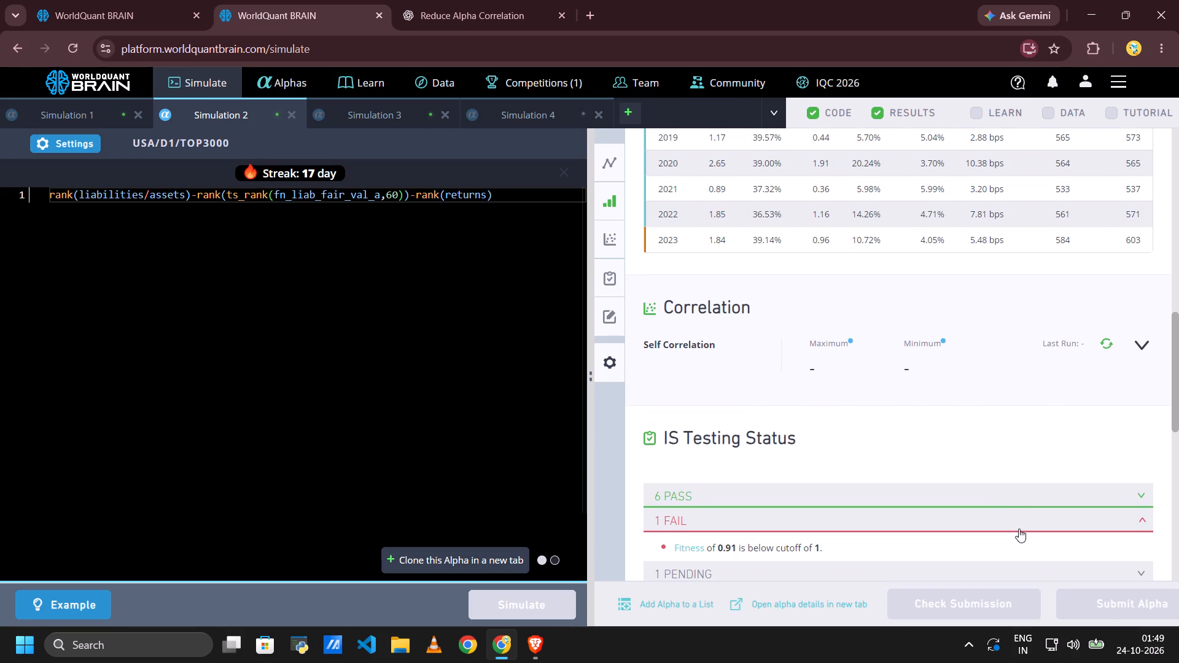
pyautogui.scroll(-1, 1000, 513)
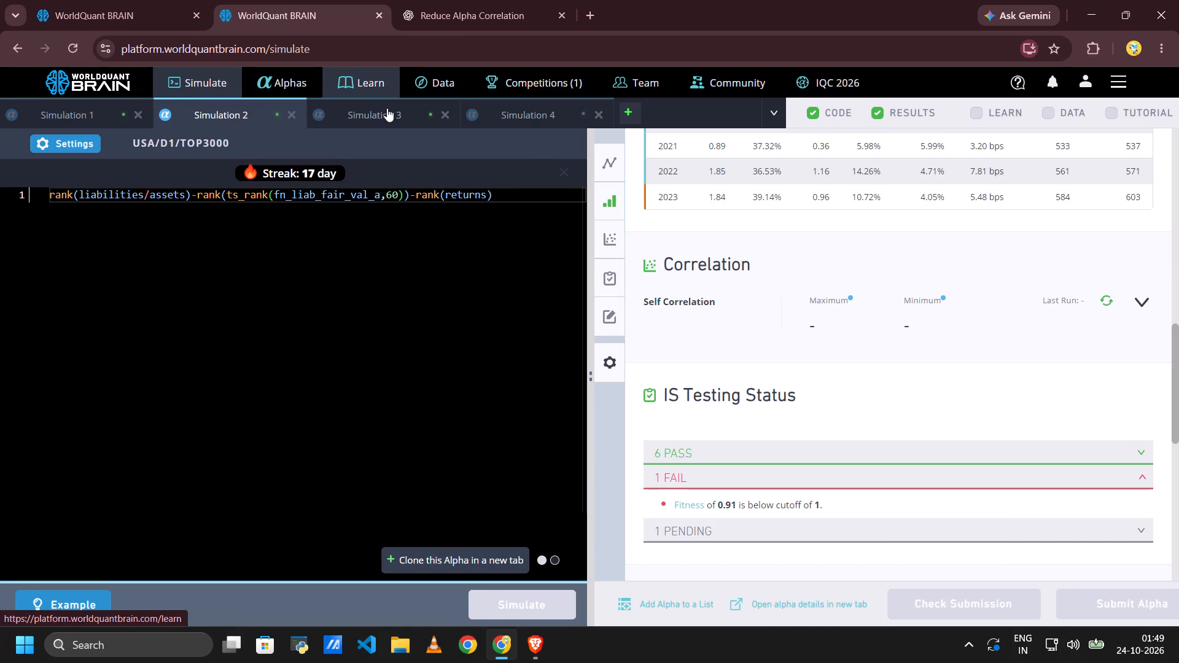
# Rerun Simulation 4 with its existing expression rank(ts_zscore(fn_liab_fair_val_a,60))-rank(returns).
pyautogui.click(496, 114)
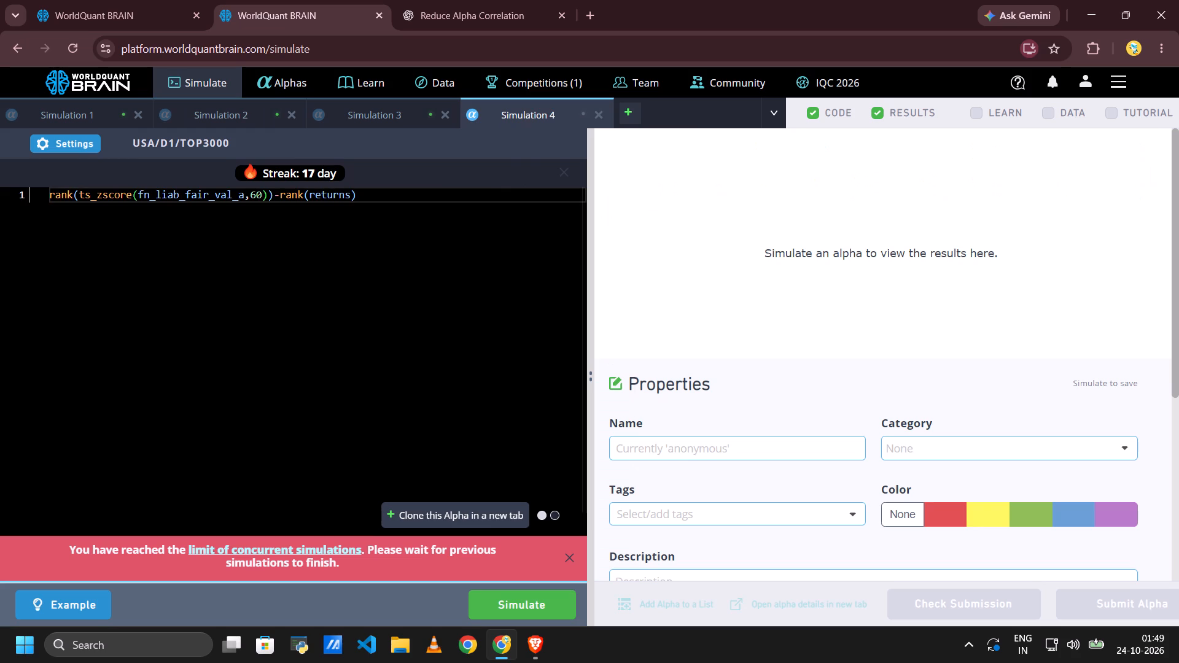
pyautogui.click(542, 597)
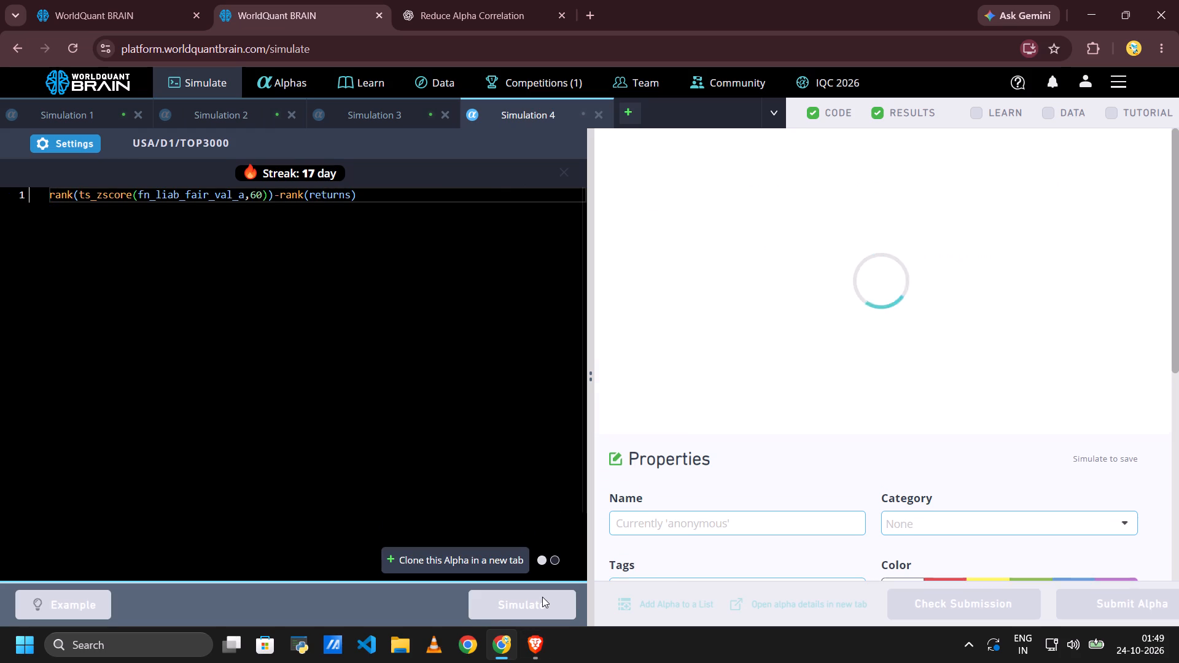